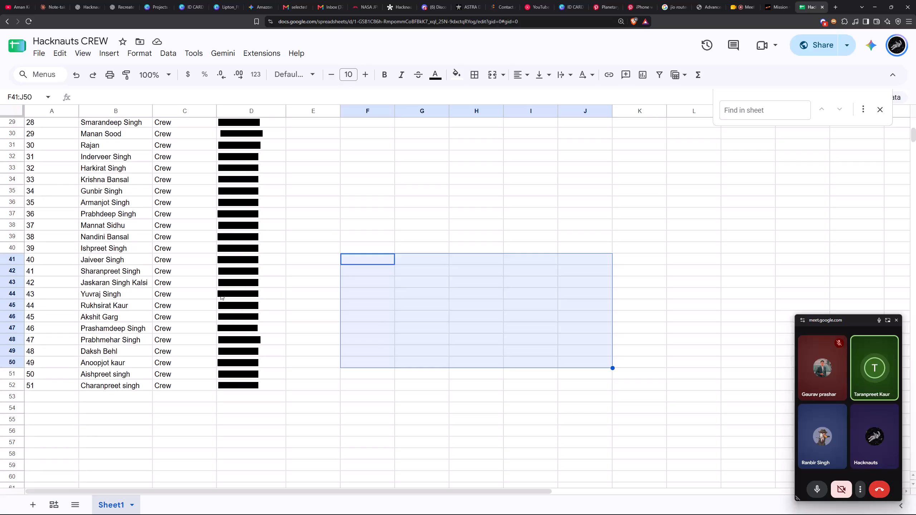
Return to the spreadsheet file list and open the Hacknauts 2.0 Budget spreadsheet.
{"action": "right_click", "coordinate": [10, 50]}
{"action": "left_click", "coordinate": [11, 51]}
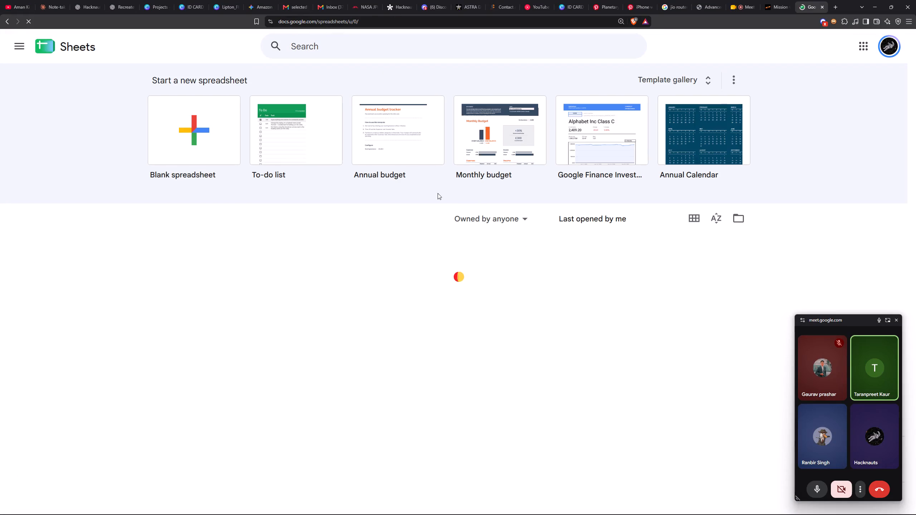
{"action": "scroll", "coordinate": [345, 334], "scroll_direction": "down", "scroll_amount": 1}
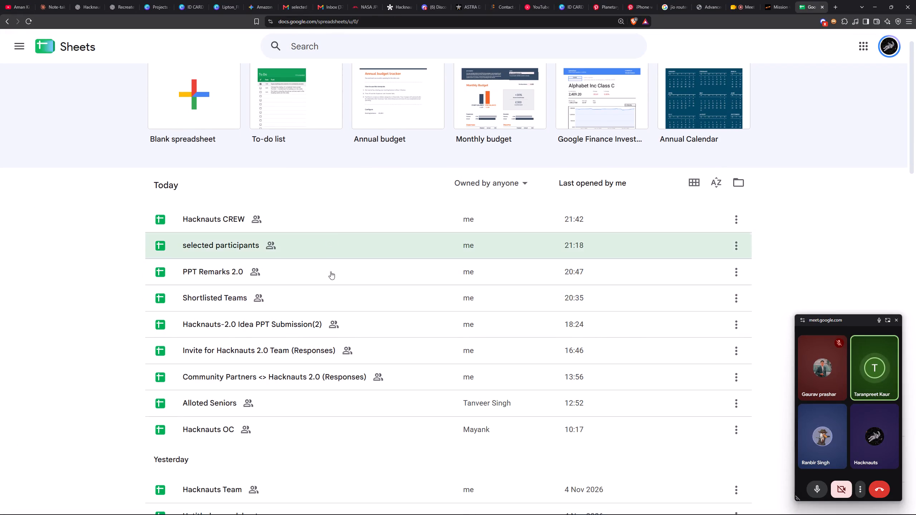
{"action": "scroll", "coordinate": [320, 348], "scroll_direction": "down", "scroll_amount": 5}
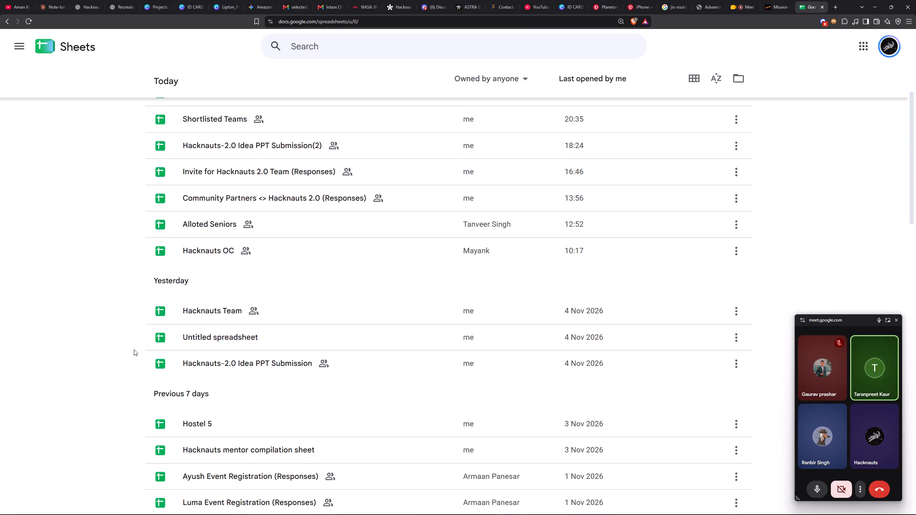
{"action": "scroll", "coordinate": [134, 348], "scroll_direction": "down", "scroll_amount": 3}
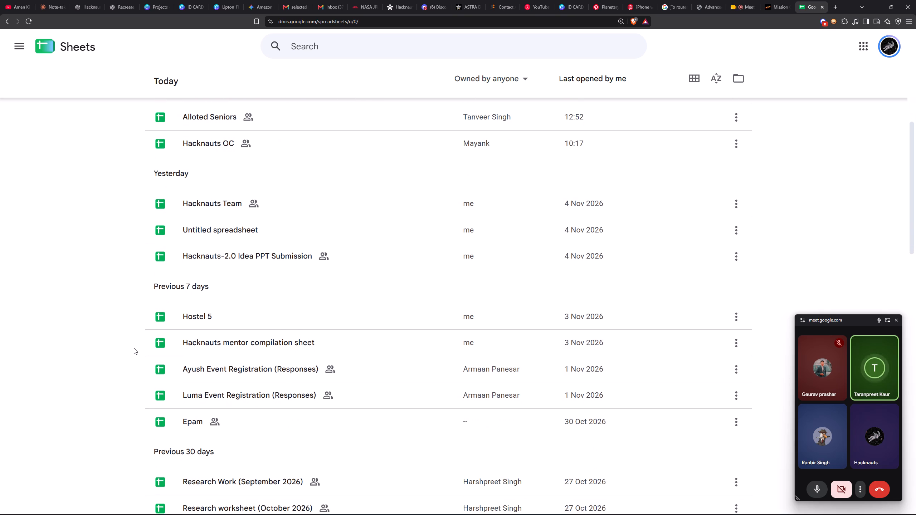
{"action": "scroll", "coordinate": [134, 348], "scroll_direction": "down", "scroll_amount": 2}
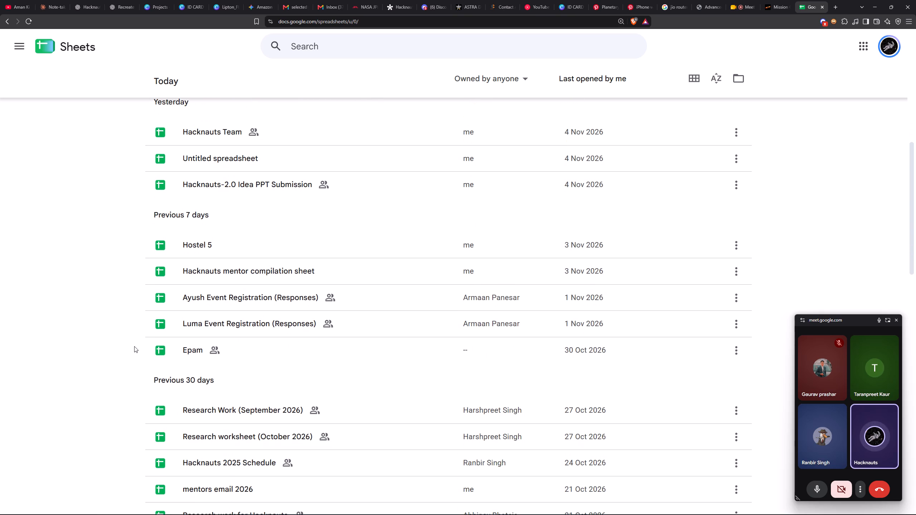
{"action": "scroll", "coordinate": [134, 346], "scroll_direction": "down", "scroll_amount": 4}
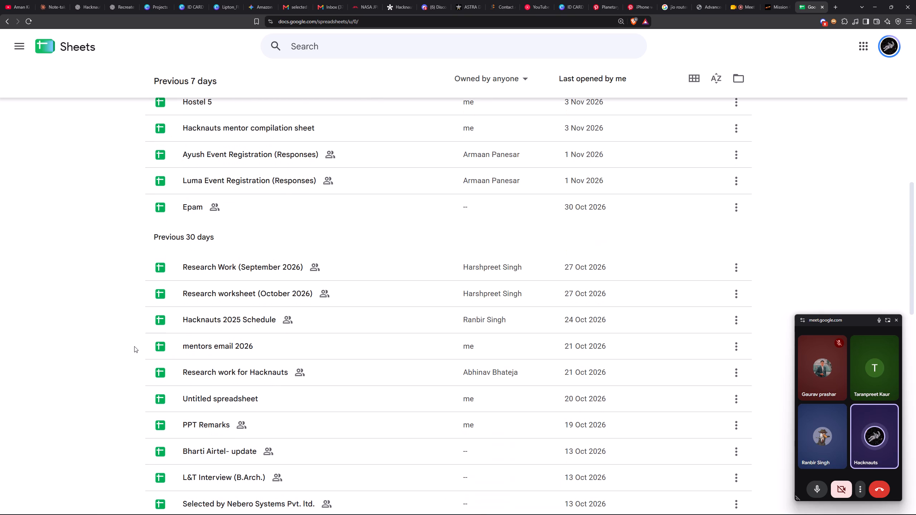
{"action": "scroll", "coordinate": [134, 346], "scroll_direction": "down", "scroll_amount": 4}
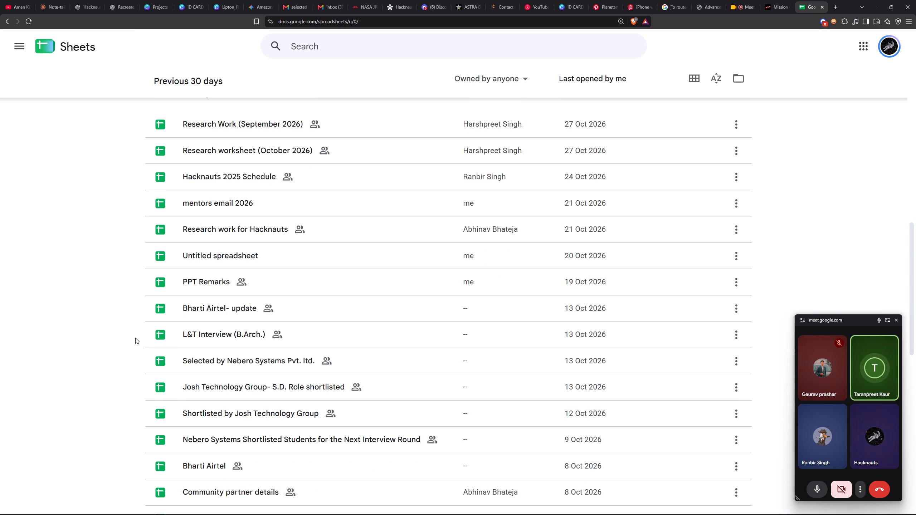
{"action": "scroll", "coordinate": [147, 327], "scroll_direction": "down", "scroll_amount": 2}
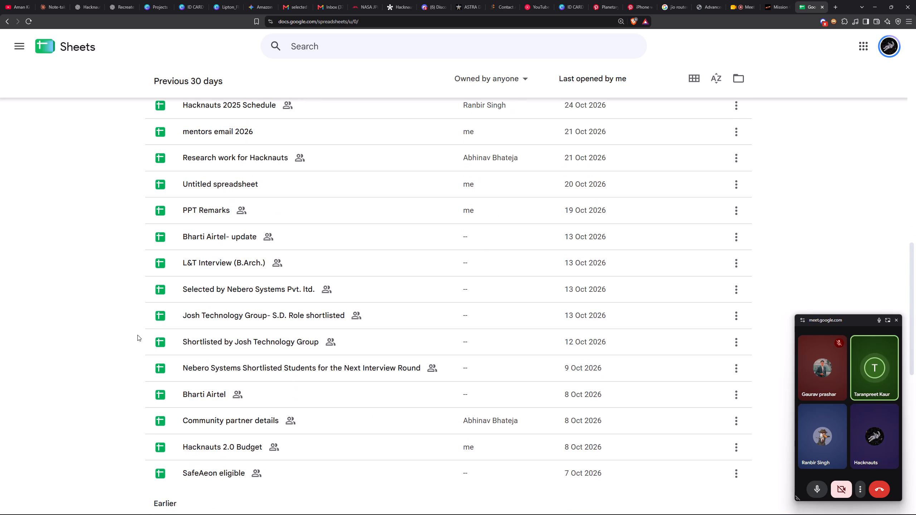
{"action": "scroll", "coordinate": [125, 333], "scroll_direction": "down", "scroll_amount": 3}
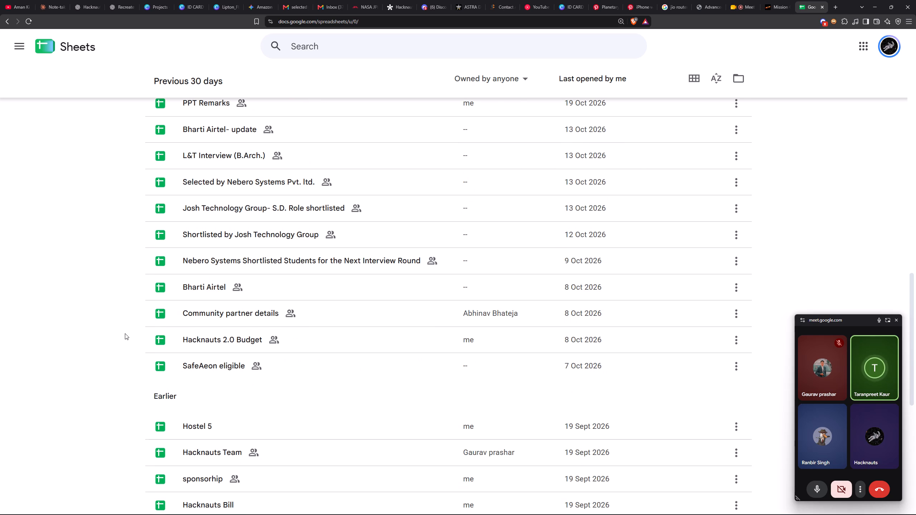
{"action": "left_click", "coordinate": [213, 338]}
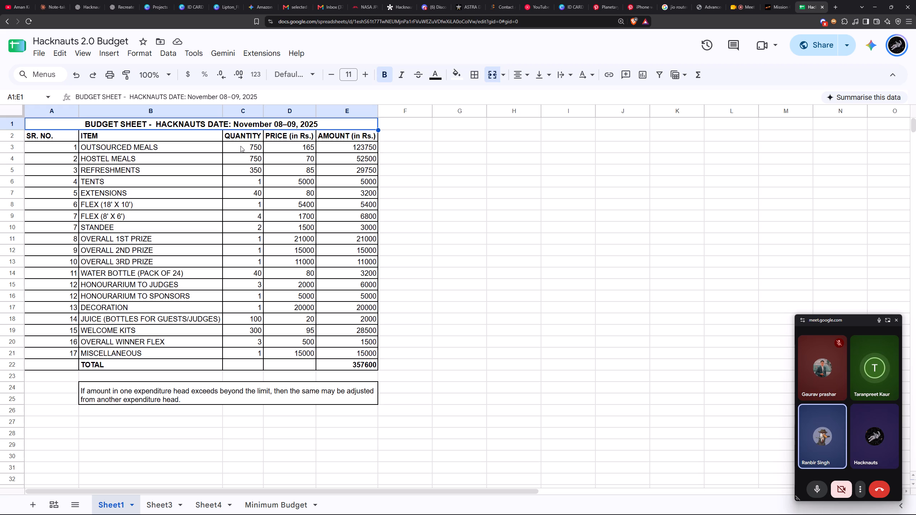
Enter the label "budget" in cell I2 of Sheet1, beside the budget table.
{"action": "double_click", "coordinate": [557, 136]}
{"action": "left_click", "coordinate": [556, 136]}
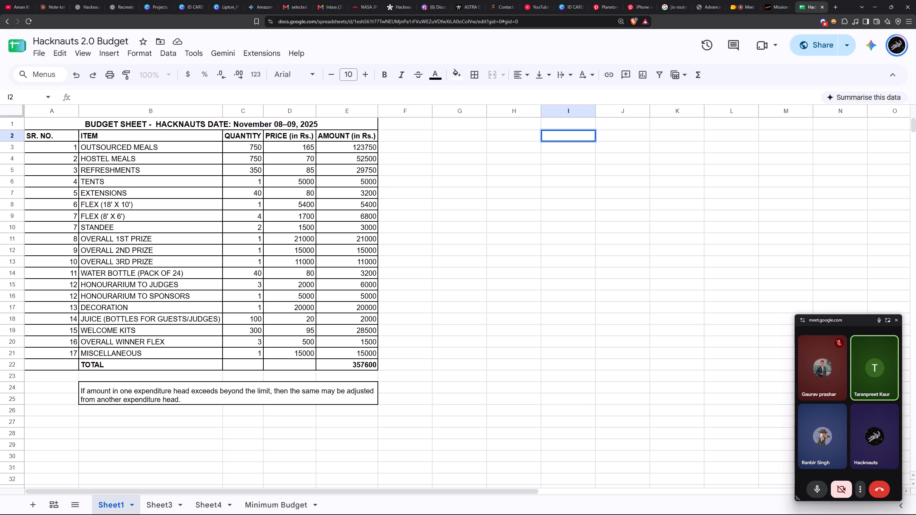
{"action": "type", "text": "budget"}
{"action": "key", "text": "space"}
{"action": "left_click", "coordinate": [566, 142]}
Open cell I3, directly below the "budget" label, for editing.
{"action": "double_click", "coordinate": [563, 144]}
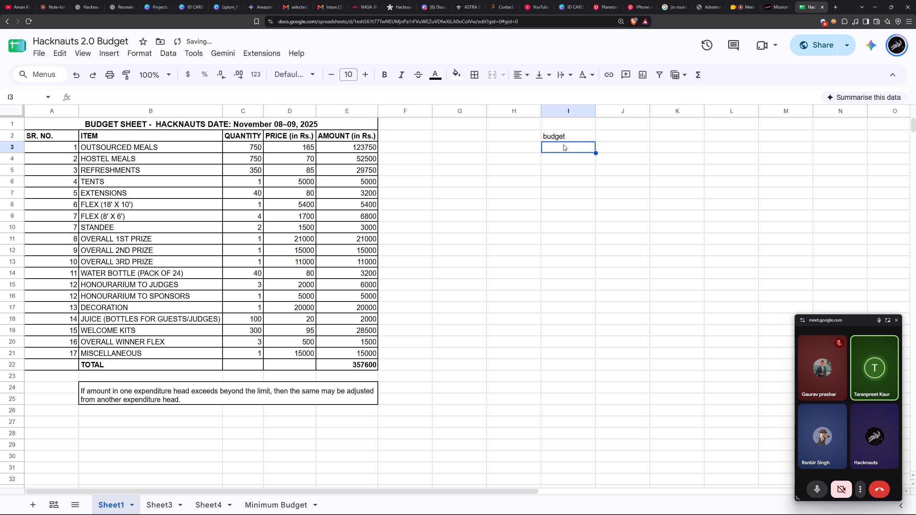
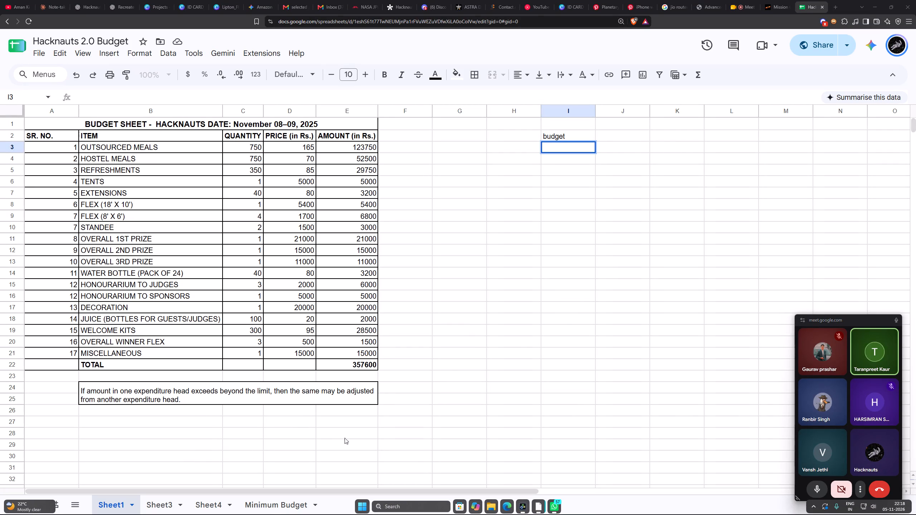
{"action": "left_click", "coordinate": [494, 433]}
{"action": "left_click", "coordinate": [503, 381]}
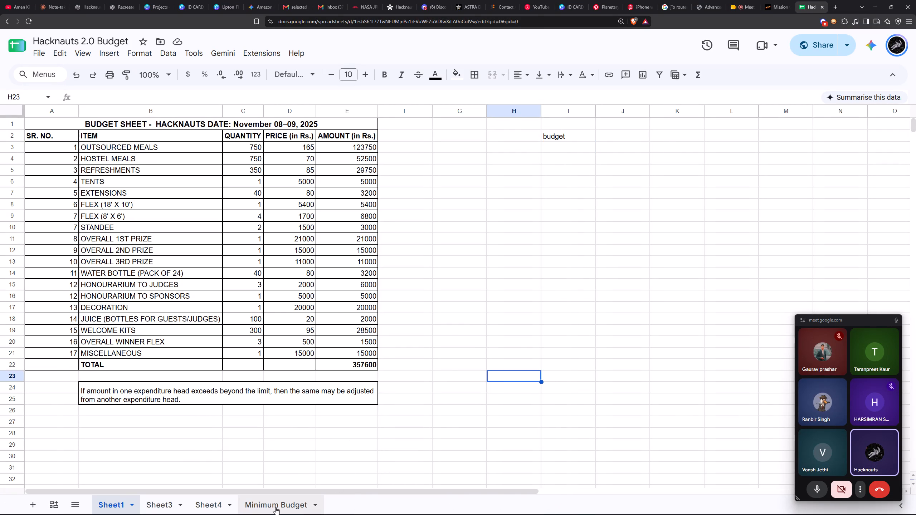
{"action": "left_click", "coordinate": [276, 506]}
{"action": "left_click", "coordinate": [589, 338]}
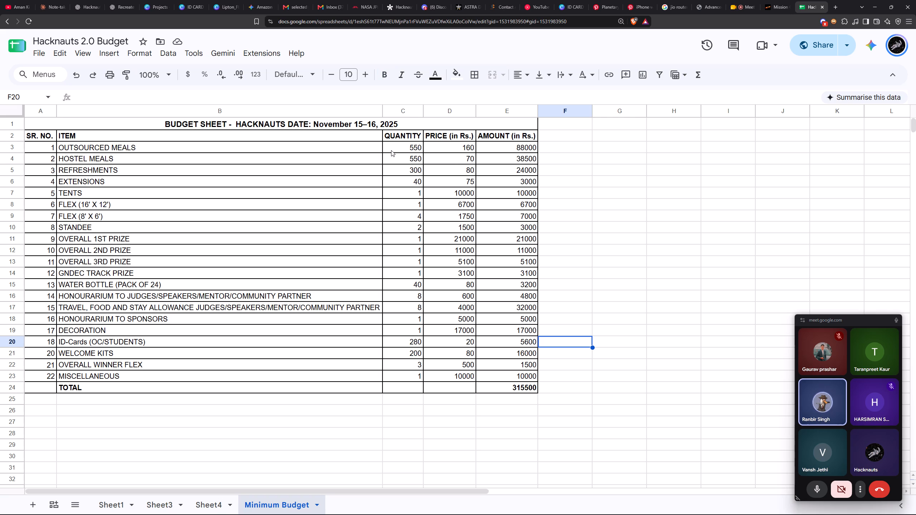
Open the quantity cell of the OUTSOURCED MEALS row (C3) in the Minimum Budget sheet for editing.
{"action": "double_click", "coordinate": [409, 146]}
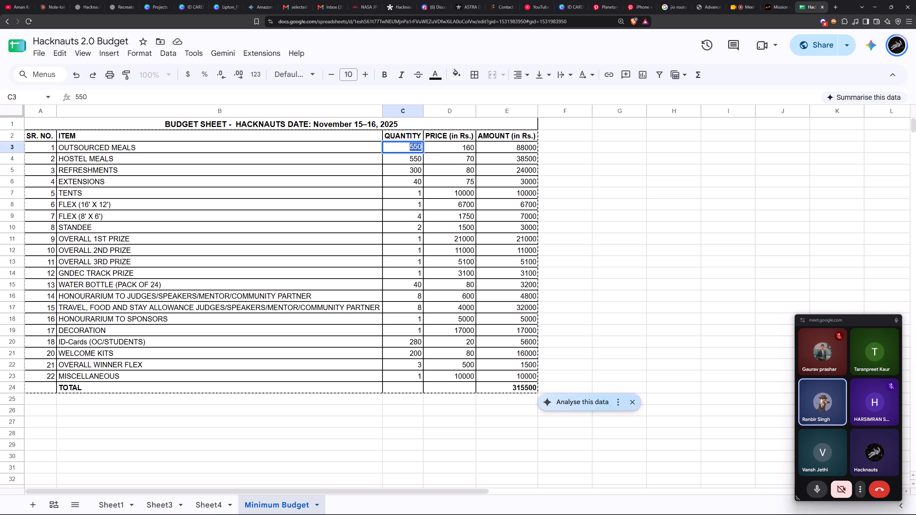
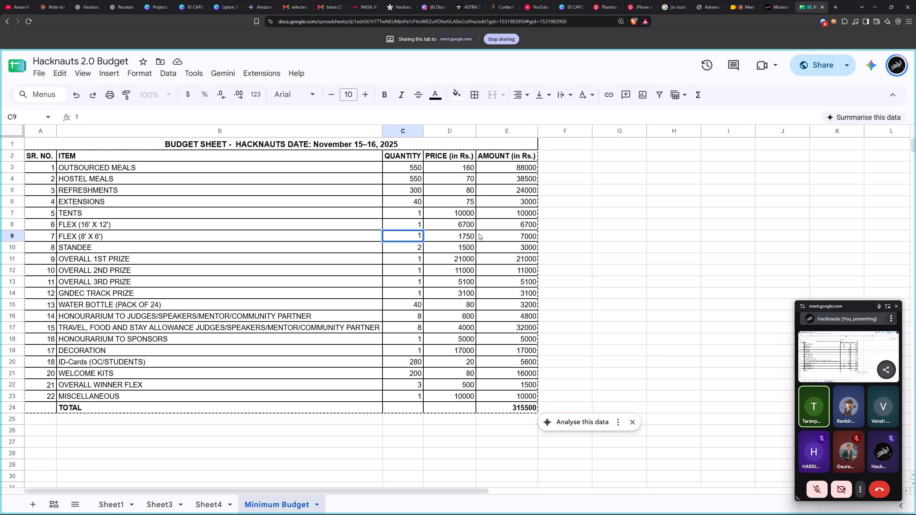
Commit the quantity of 1 for the FLEX (8' X 6') item in the Minimum Budget sheet.
{"action": "left_click", "coordinate": [573, 218]}
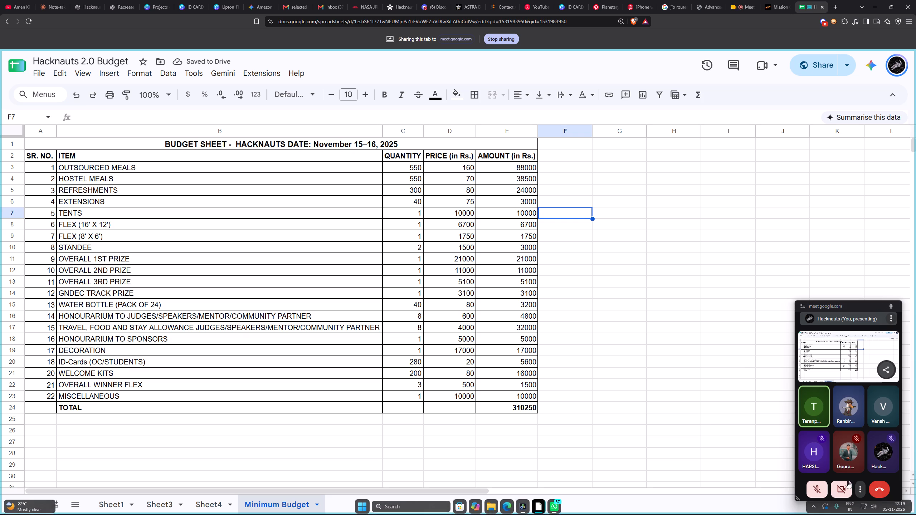
Set the quantity of the STANDEE item to 6.
{"action": "left_click", "coordinate": [160, 244]}
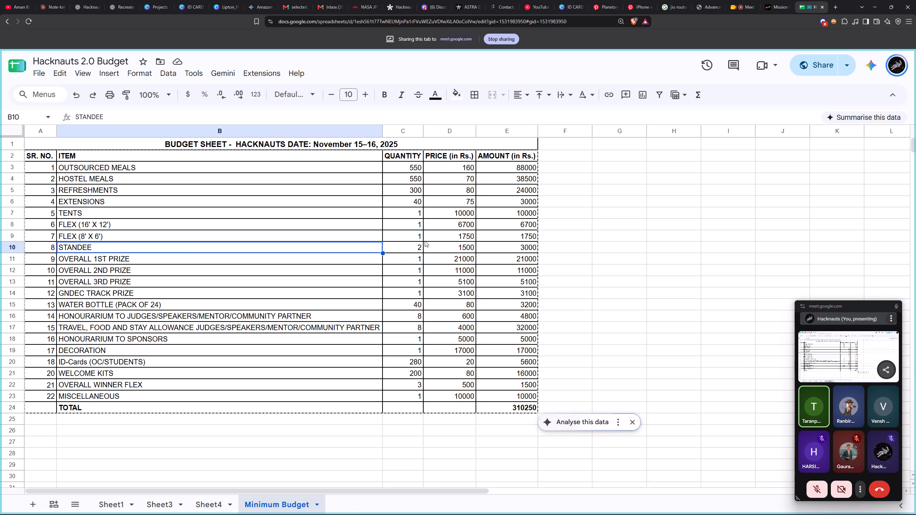
{"action": "double_click", "coordinate": [414, 248]}
{"action": "left_click", "coordinate": [415, 247]}
{"action": "left_click_drag", "start_coordinate": [415, 247], "coordinate": [425, 246]}
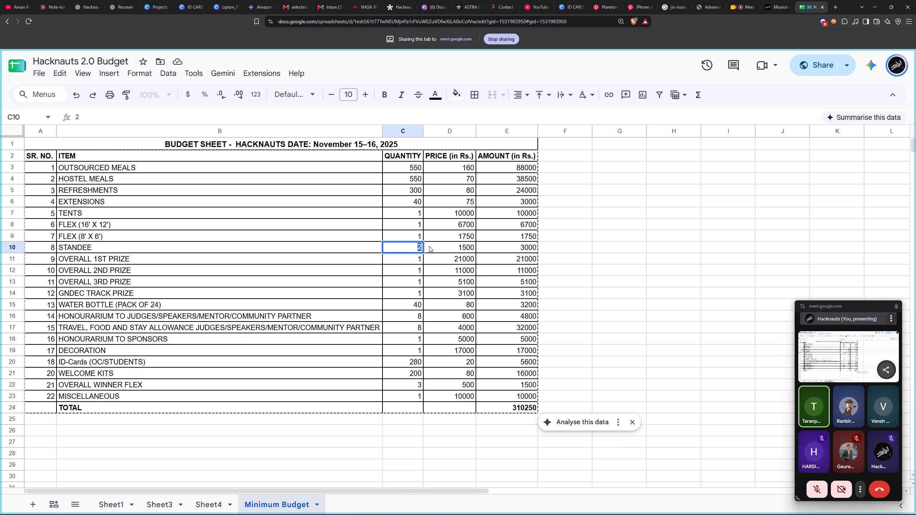
{"action": "key", "text": "6"}
{"action": "left_click", "coordinate": [635, 249]}
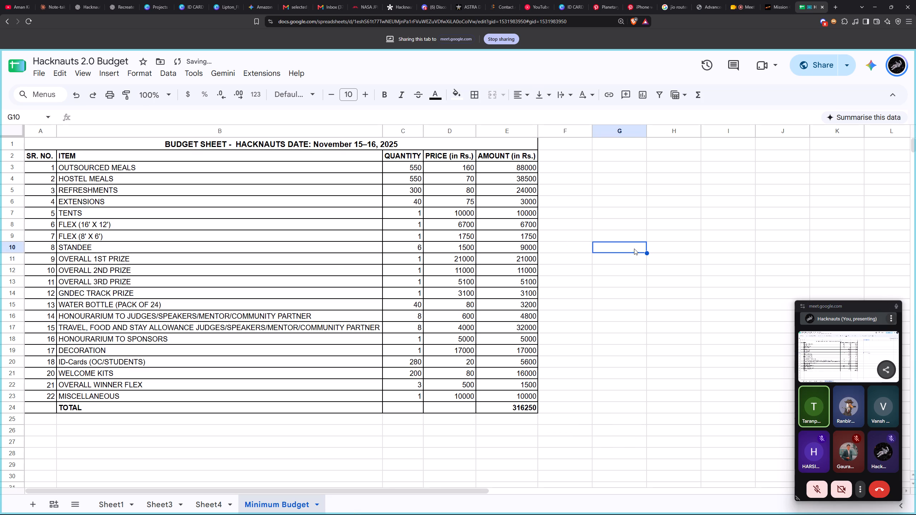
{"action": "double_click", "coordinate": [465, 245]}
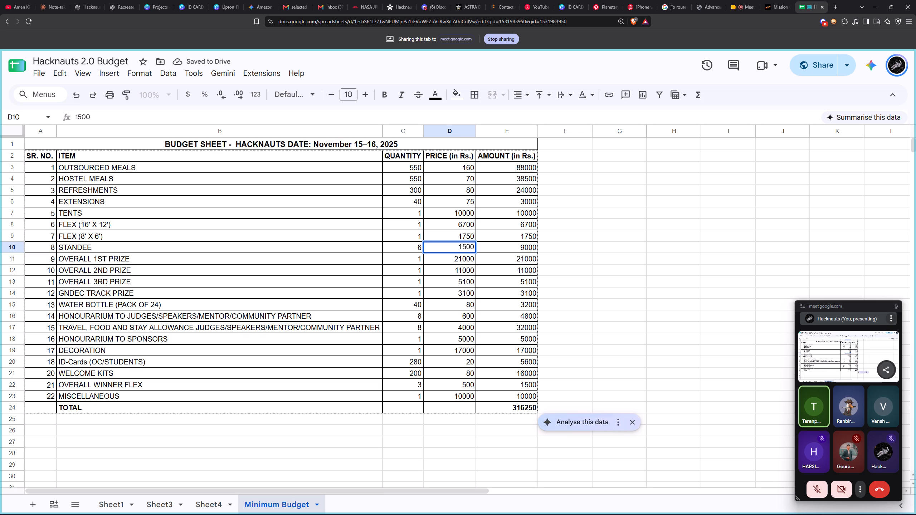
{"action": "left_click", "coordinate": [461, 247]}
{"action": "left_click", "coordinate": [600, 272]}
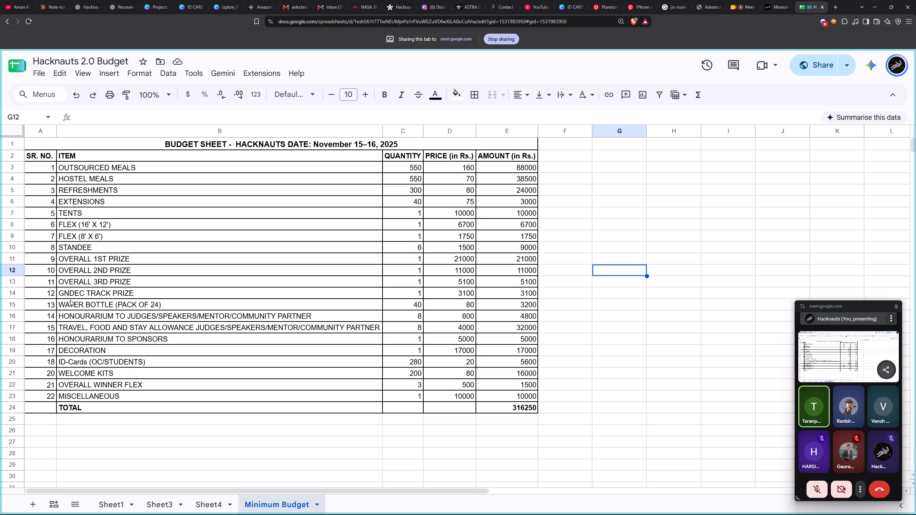
Replace the item name GNDEC TRACK PRIZE in cell B14 with "BEST FRESERS TEAM".
{"action": "triple_click", "coordinate": [127, 290]}
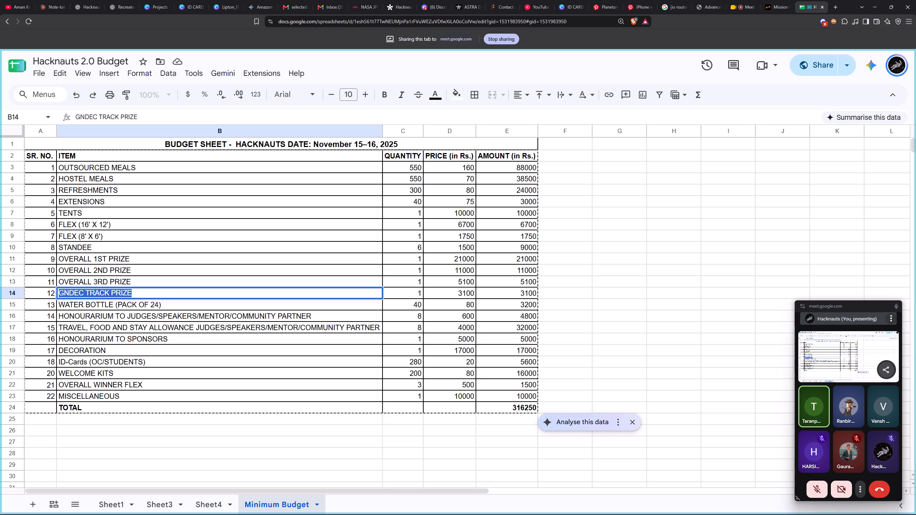
{"action": "type", "text": "BEST FRESERS"}
{"action": "key", "text": "space"}
{"action": "type", "text": "TEAM"}
{"action": "key", "text": "space"}
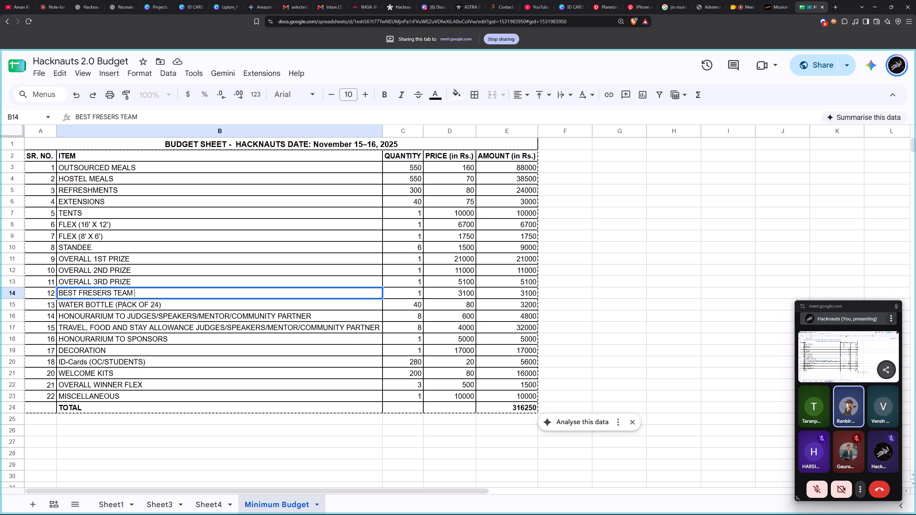
Insert a row above the BEST FRESERS TEAM row and enter "BEST GIRLS TEAM" as its item name.
{"action": "right_click", "coordinate": [20, 298]}
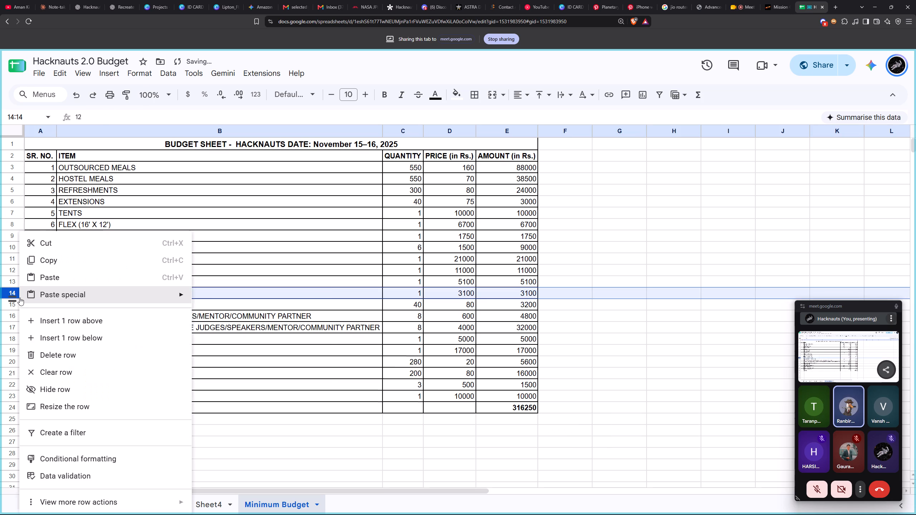
{"action": "left_click", "coordinate": [42, 326]}
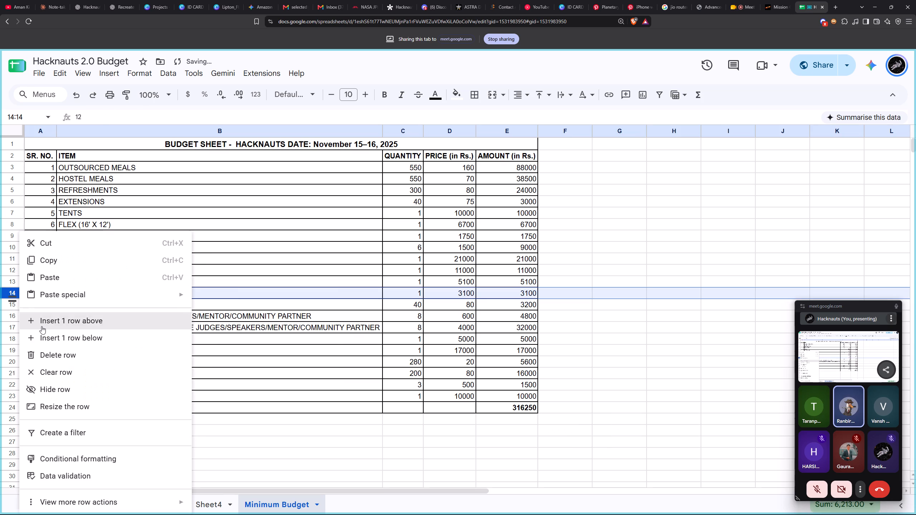
{"action": "double_click", "coordinate": [98, 296]}
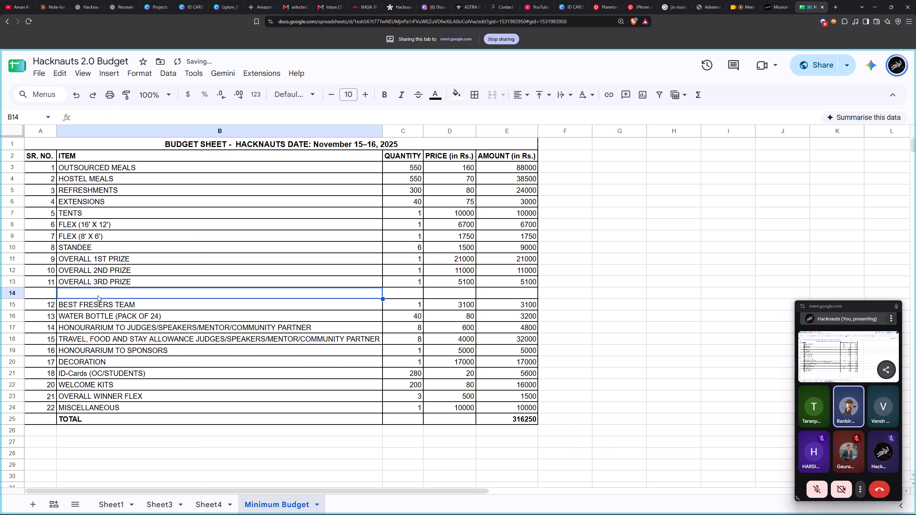
{"action": "type", "text": "BEST GIRLS TEAM"}
{"action": "key", "text": "space"}
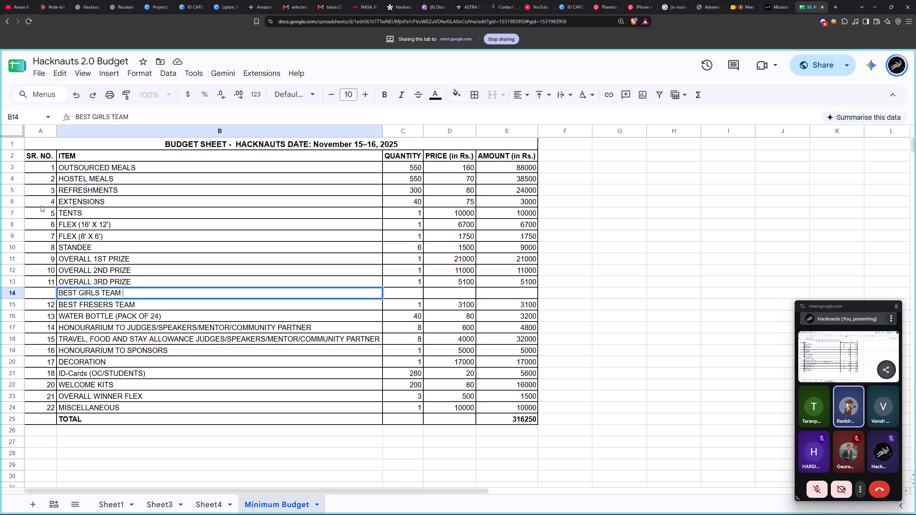
Set the price of the BEST FRESERS TEAM item to 3000.
{"action": "double_click", "coordinate": [459, 303]}
{"action": "left_click", "coordinate": [467, 305]}
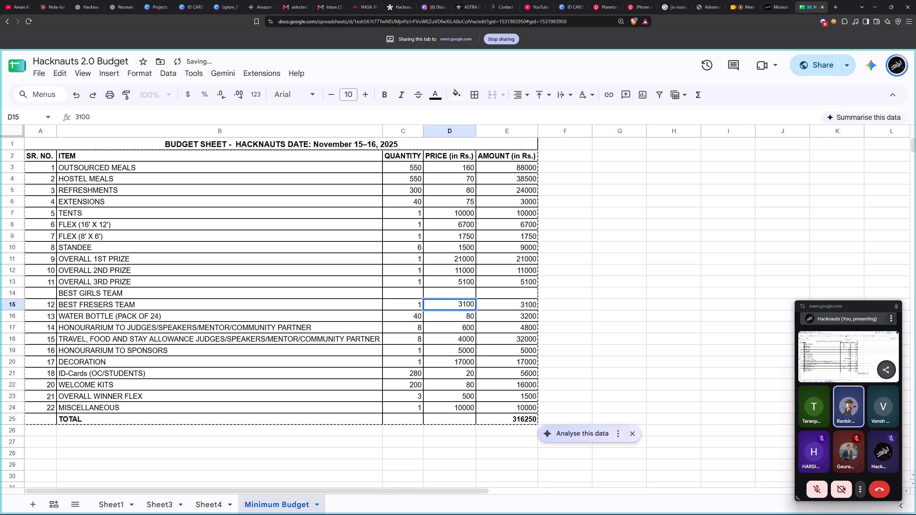
{"action": "key", "text": "BackSpace"}
{"action": "key", "text": "0"}
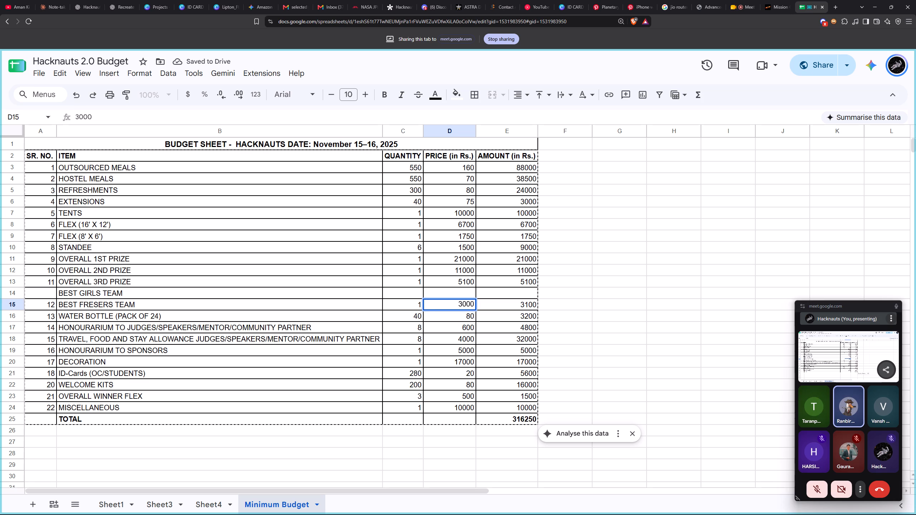
Enter 3000 as both the price and the amount in the BEST GIRLS TEAM row.
{"action": "left_click", "coordinate": [454, 286]}
{"action": "left_click", "coordinate": [449, 290]}
{"action": "double_click", "coordinate": [447, 292]}
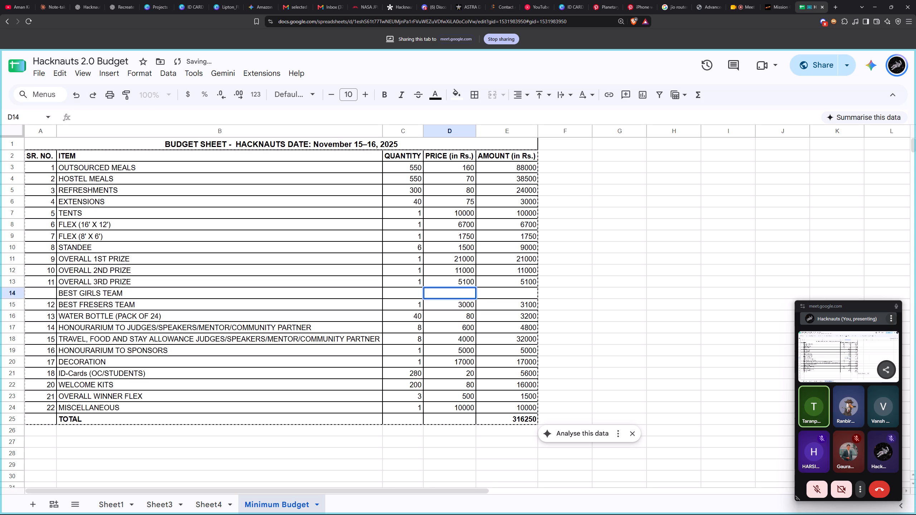
{"action": "type", "text": "300"}
{"action": "key", "text": "0"}
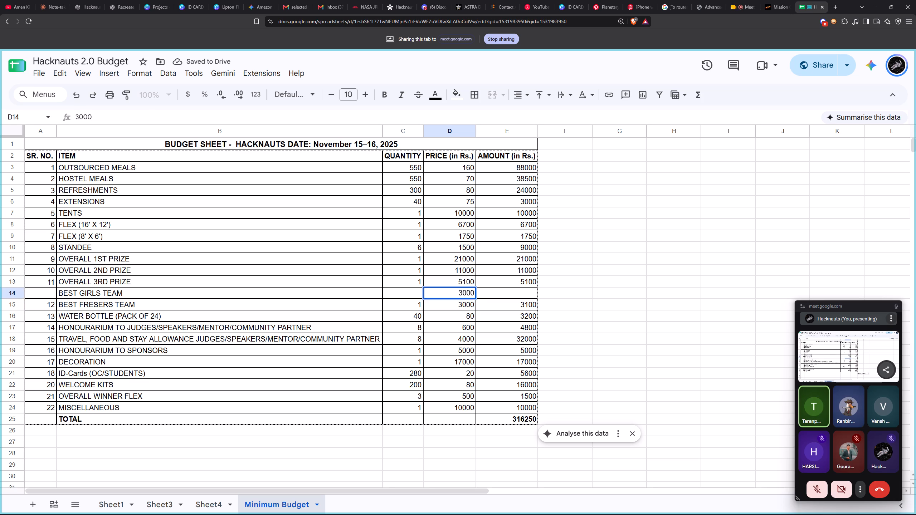
{"action": "left_click", "coordinate": [512, 303]}
{"action": "left_click", "coordinate": [522, 290]}
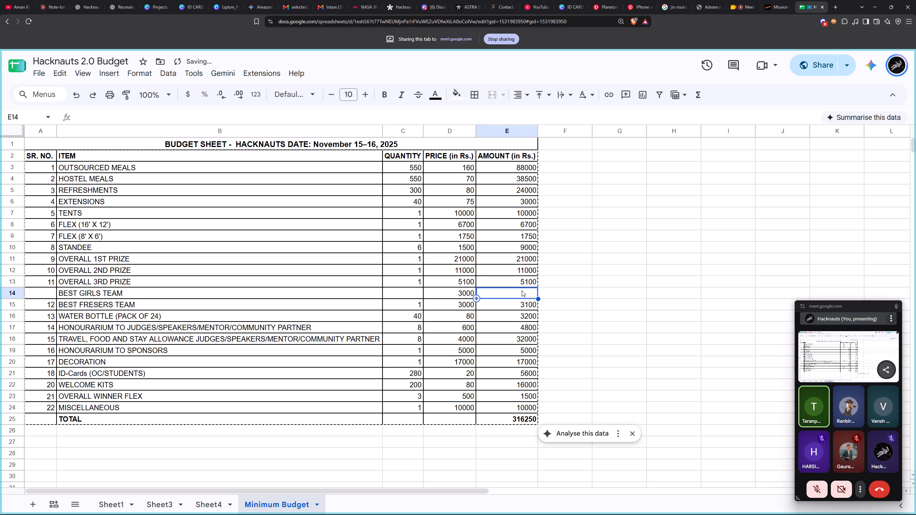
{"action": "type", "text": "3000"}
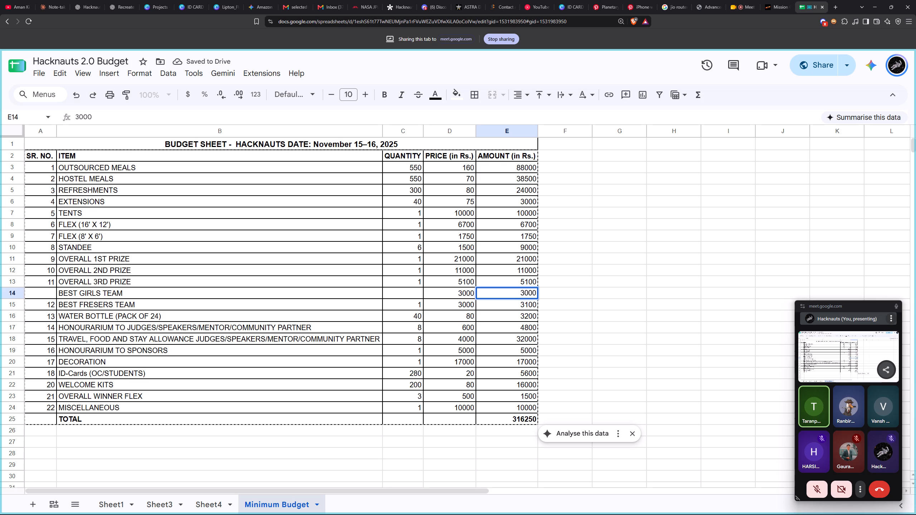
Set the amount of the BEST FRESERS TEAM item to 3000.
{"action": "double_click", "coordinate": [528, 306]}
{"action": "left_click", "coordinate": [527, 305]}
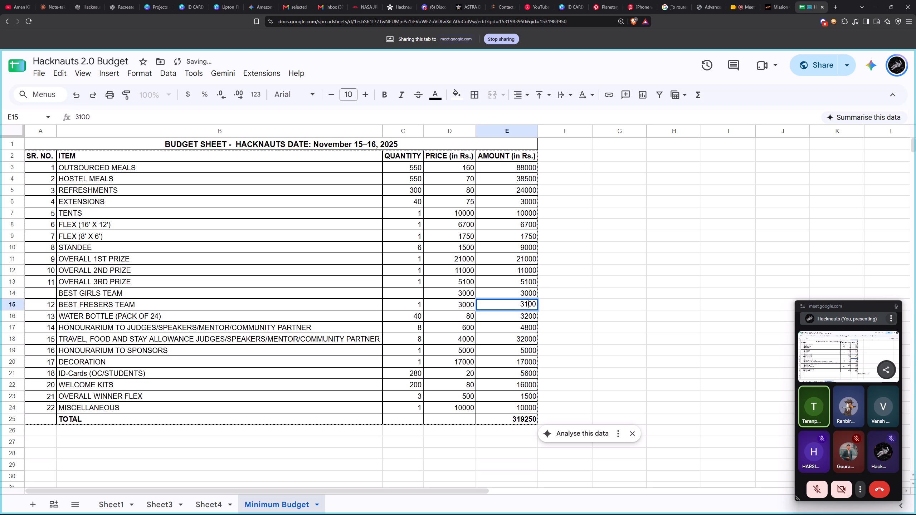
{"action": "key", "text": "BackSpace"}
{"action": "key", "text": "0"}
Enter a quantity of 1 for the BEST GIRLS TEAM item.
{"action": "left_click", "coordinate": [405, 289]}
{"action": "key", "text": "1"}
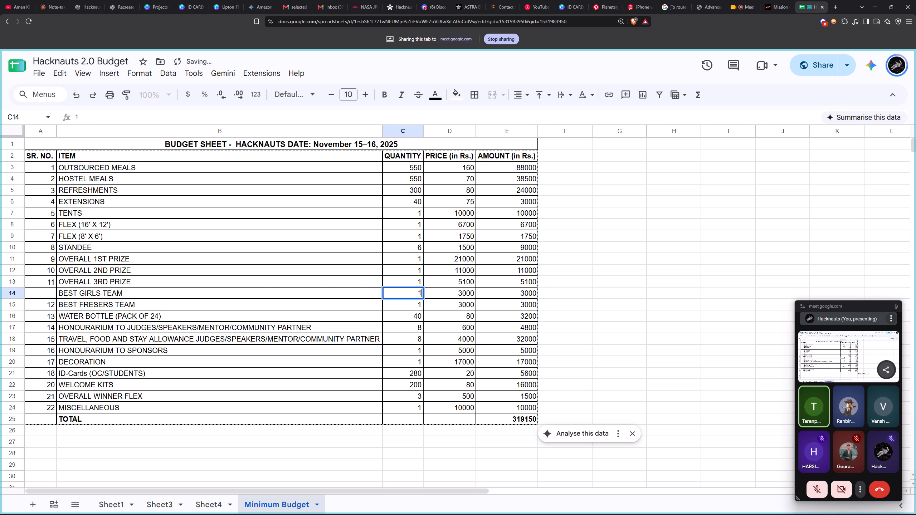
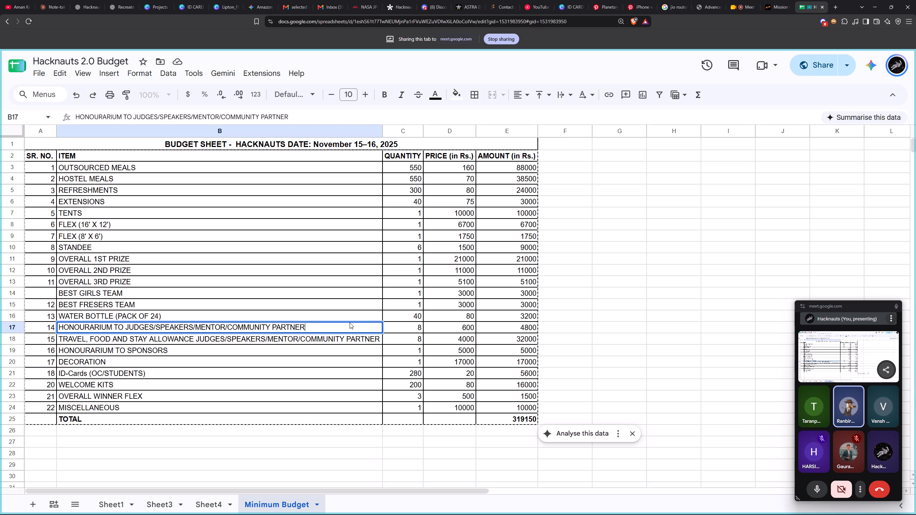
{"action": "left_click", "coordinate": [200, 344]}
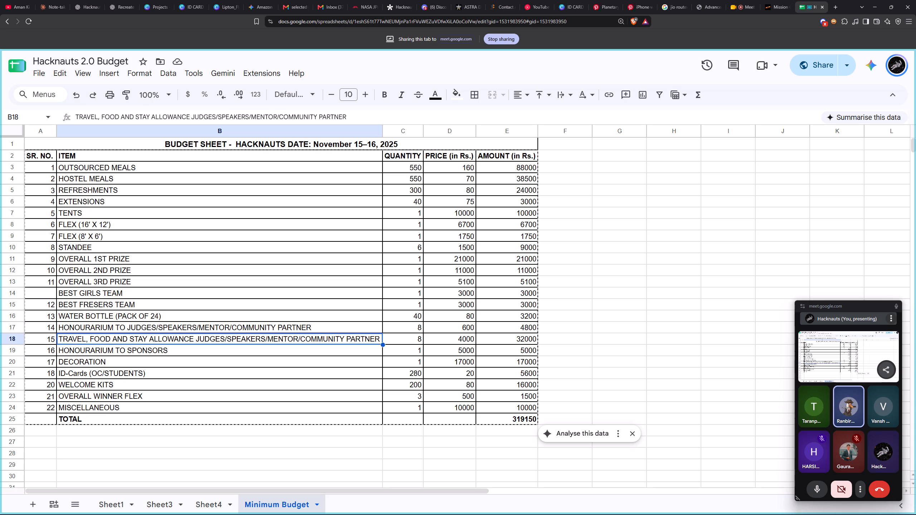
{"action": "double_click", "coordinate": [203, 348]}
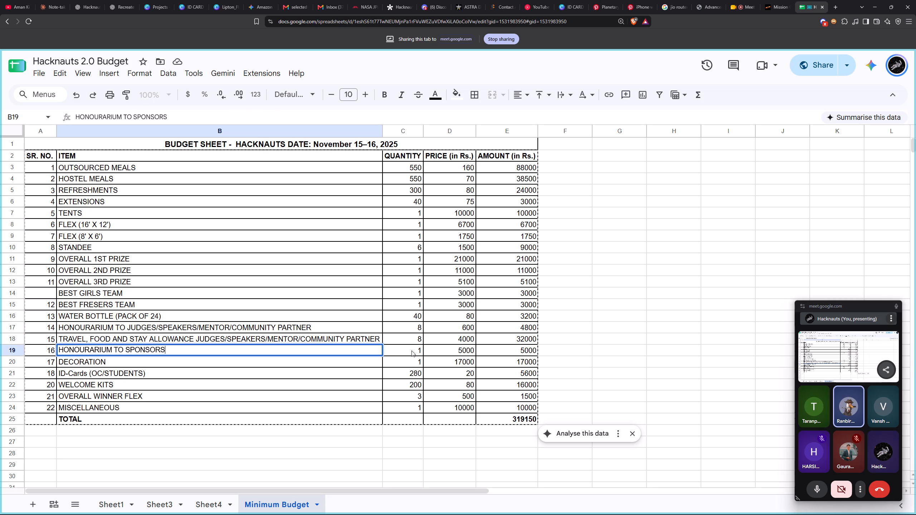
Set the price of the DECORATION item to 10000.
{"action": "left_click", "coordinate": [125, 359]}
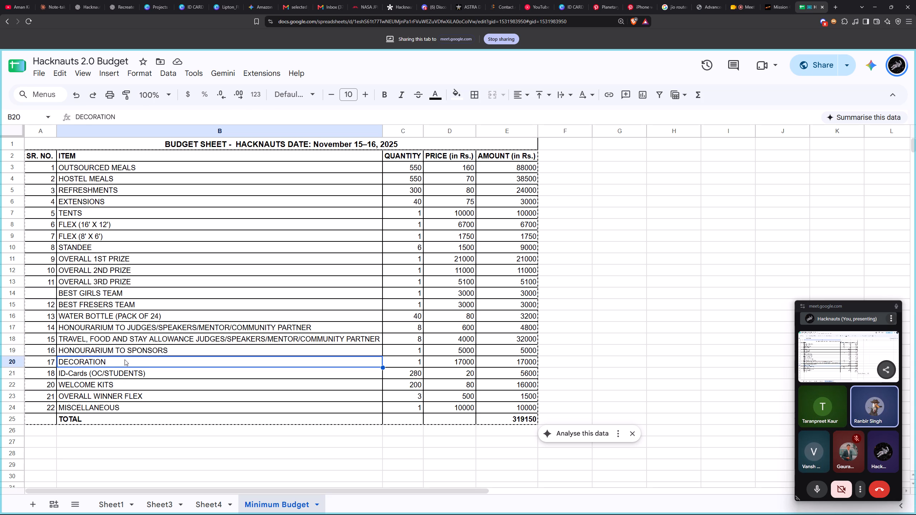
{"action": "double_click", "coordinate": [457, 364]}
{"action": "left_click", "coordinate": [460, 360]}
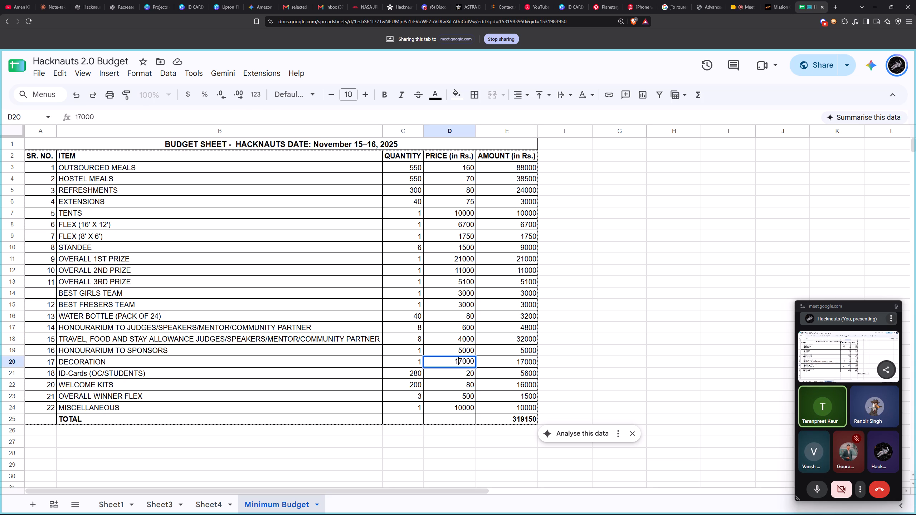
{"action": "key", "text": "0"}
{"action": "left_click", "coordinate": [578, 353]}
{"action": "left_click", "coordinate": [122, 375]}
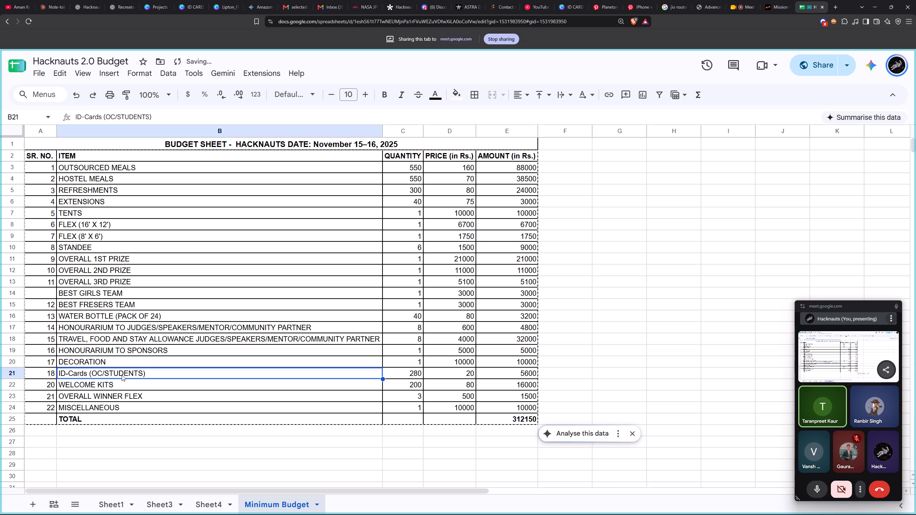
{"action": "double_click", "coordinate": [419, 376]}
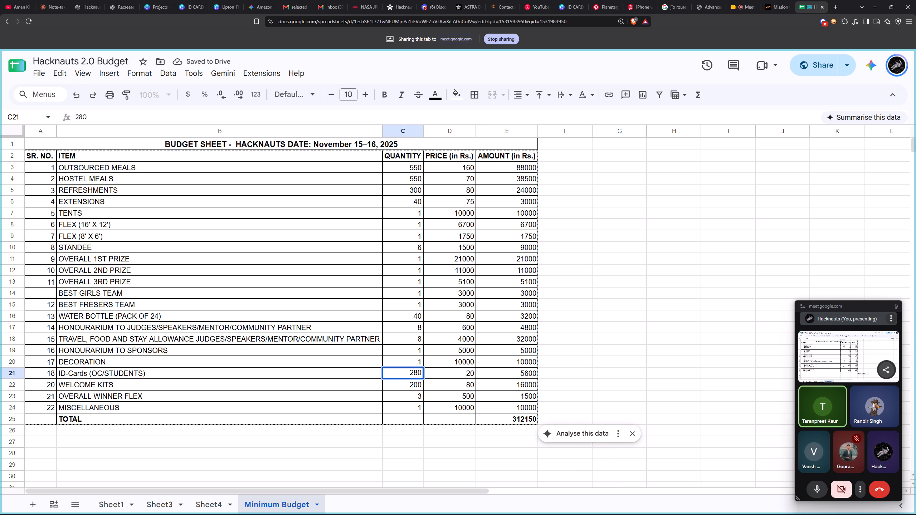
Set the quantity of the WELCOME KITS item to 230.
{"action": "double_click", "coordinate": [418, 386]}
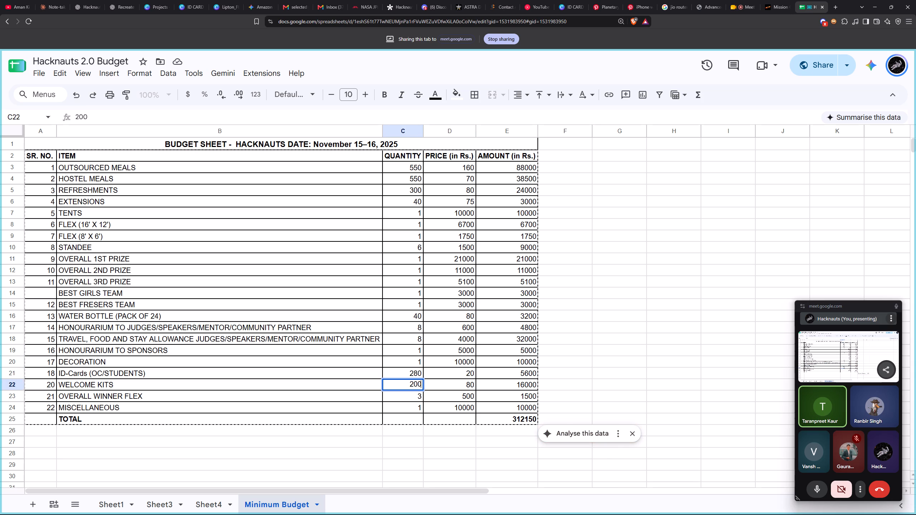
{"action": "left_click", "coordinate": [418, 386]}
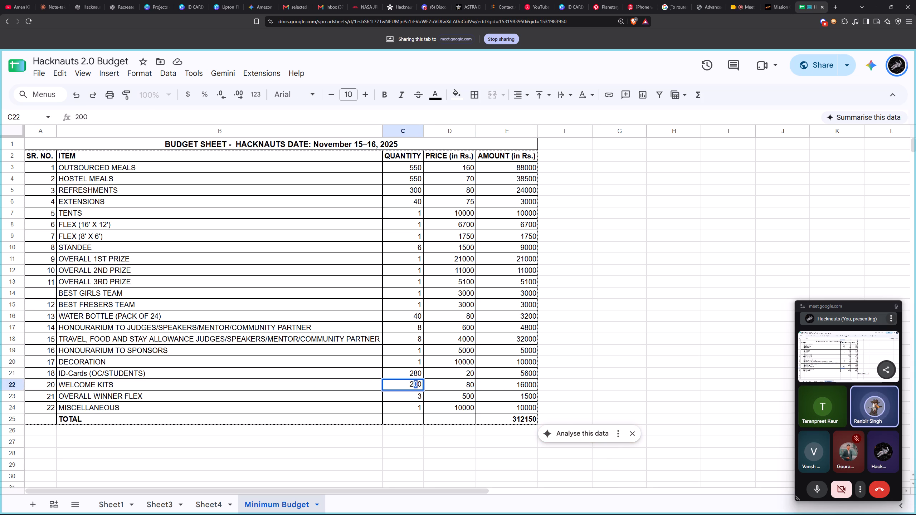
{"action": "key", "text": "3"}
{"action": "left_click", "coordinate": [693, 416]}
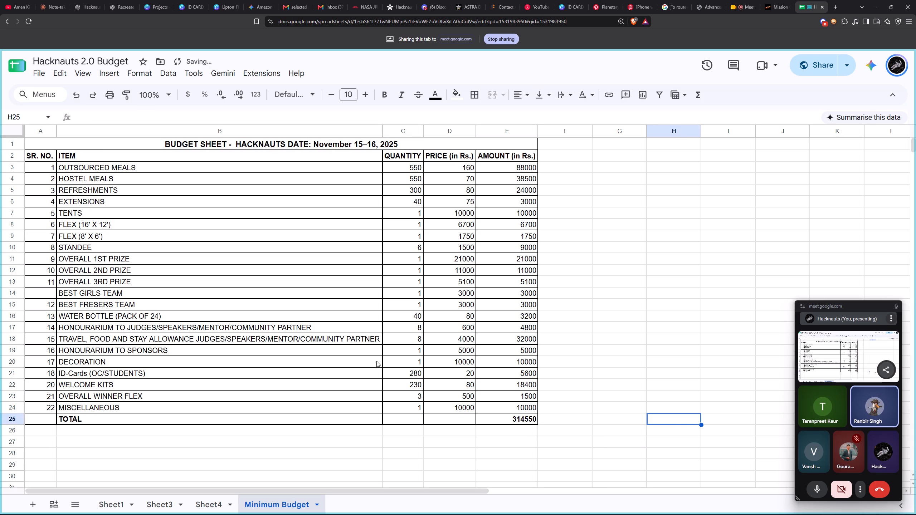
Open the quantity of the ID-Cards (OC/STUDENTS) item for editing and select its whole value.
{"action": "double_click", "coordinate": [411, 374]}
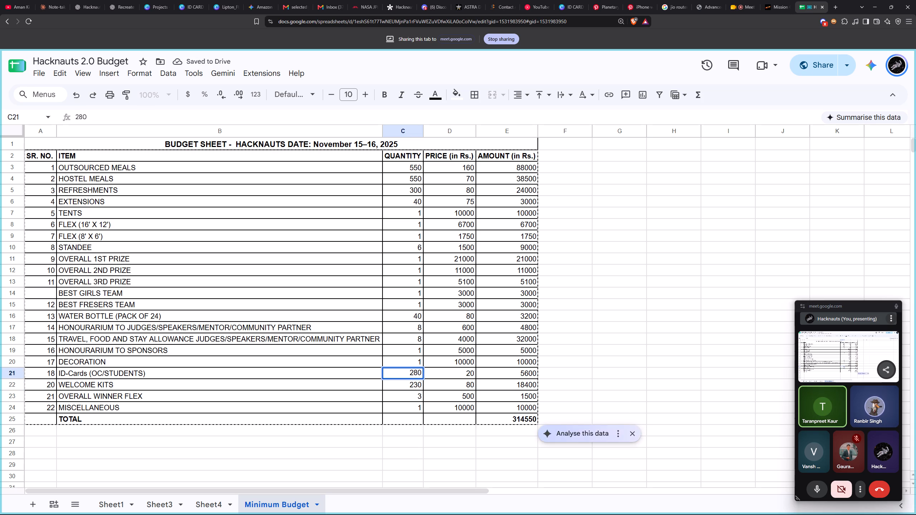
{"action": "left_click_drag", "start_coordinate": [404, 374], "coordinate": [425, 375]}
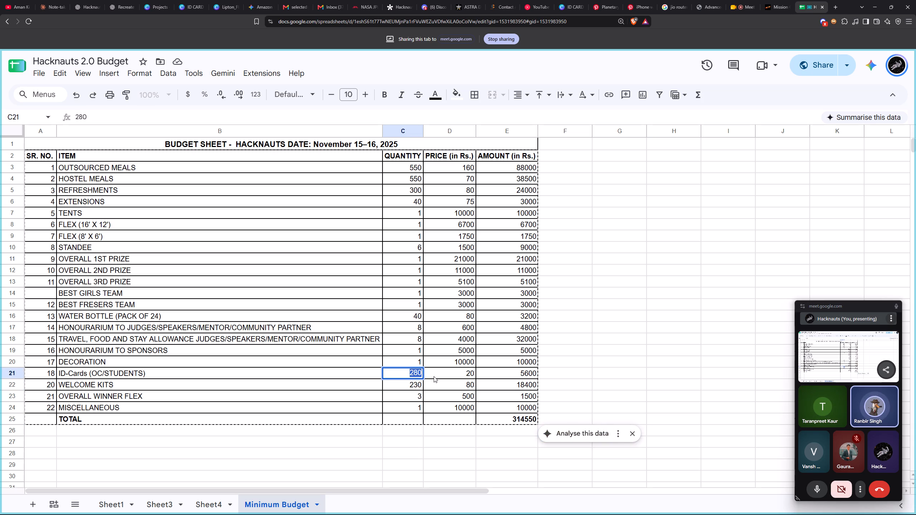
Set the quantity of the ID-Cards (OC/STUDENTS) item to 320.
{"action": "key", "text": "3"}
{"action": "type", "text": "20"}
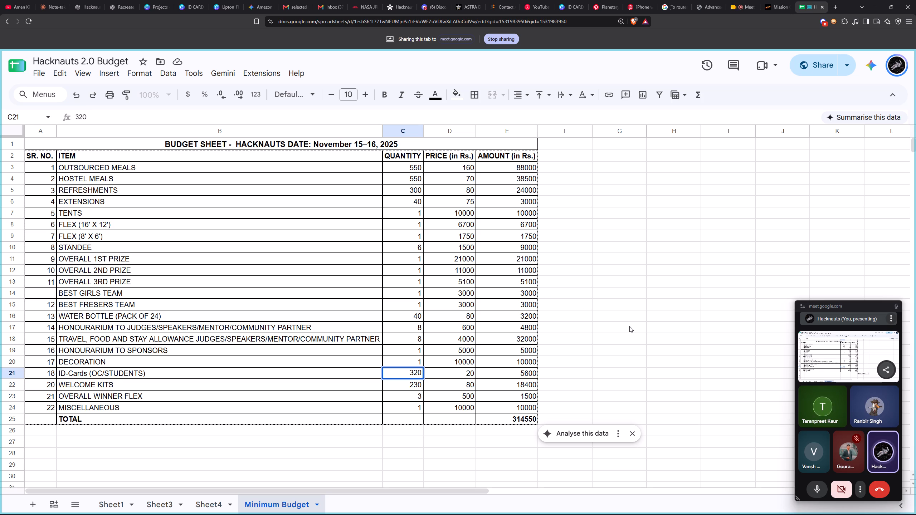
{"action": "left_click", "coordinate": [629, 326]}
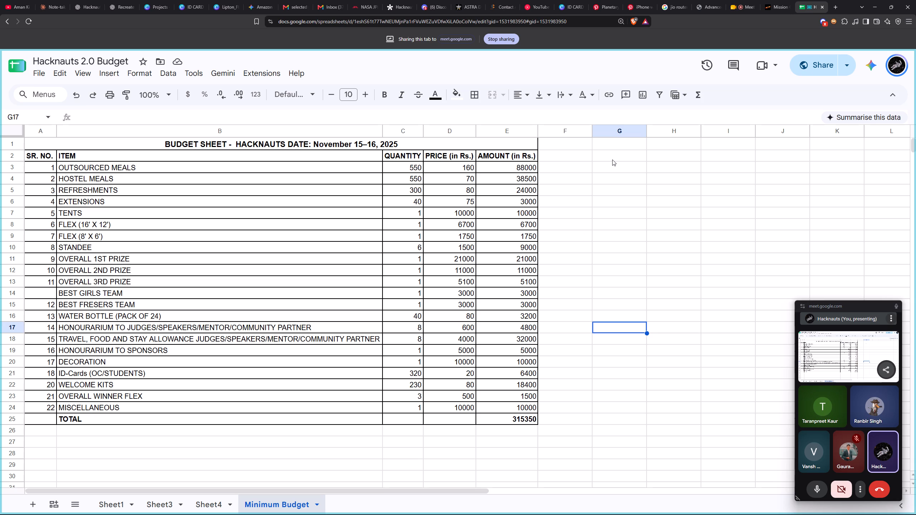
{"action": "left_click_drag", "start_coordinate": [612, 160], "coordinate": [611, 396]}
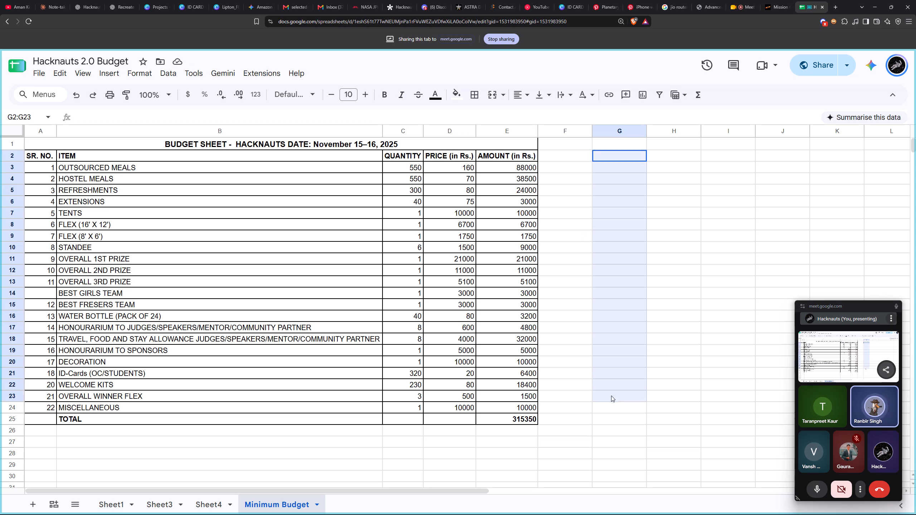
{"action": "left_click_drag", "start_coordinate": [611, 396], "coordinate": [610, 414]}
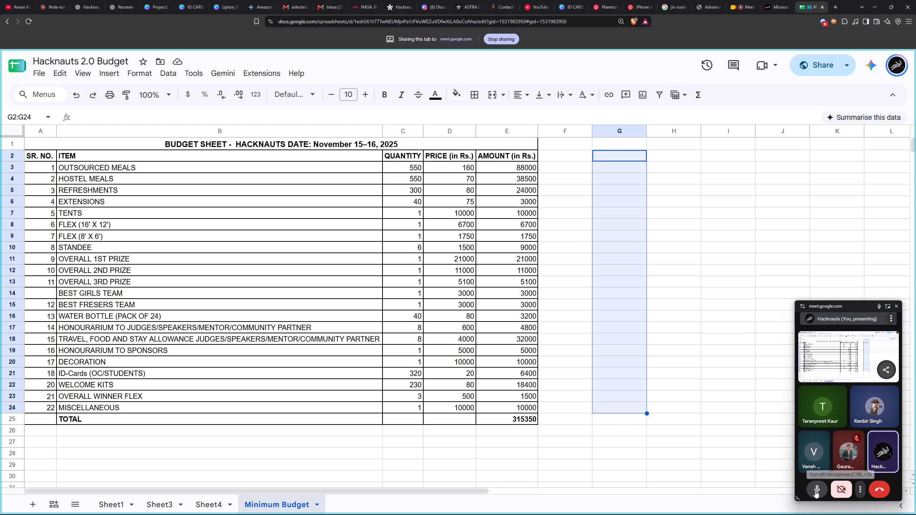
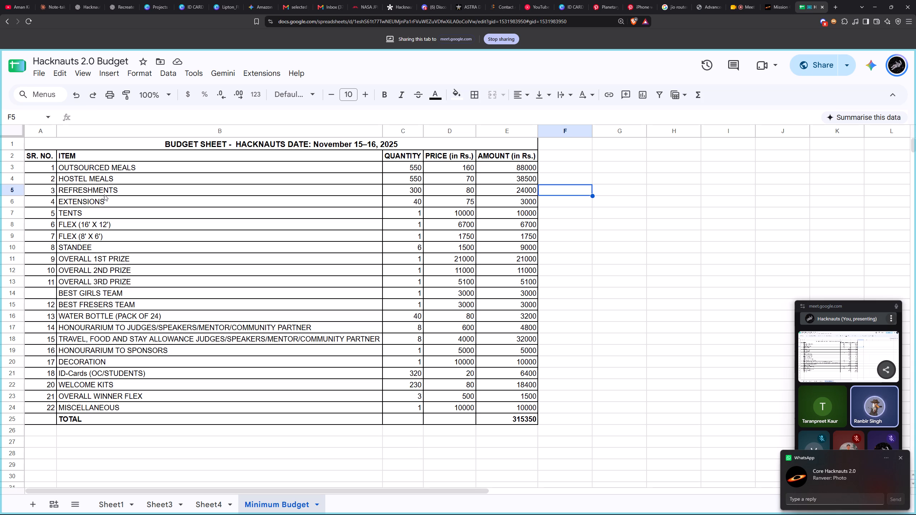
Select the four item name cells from EXTENSIONS up to OUTSOURCED MEALS.
{"action": "left_click_drag", "start_coordinate": [96, 200], "coordinate": [131, 163]}
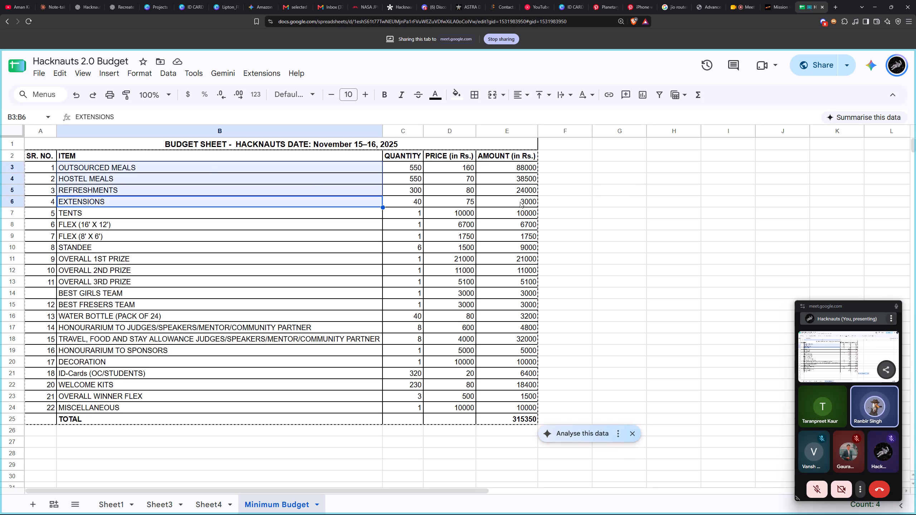
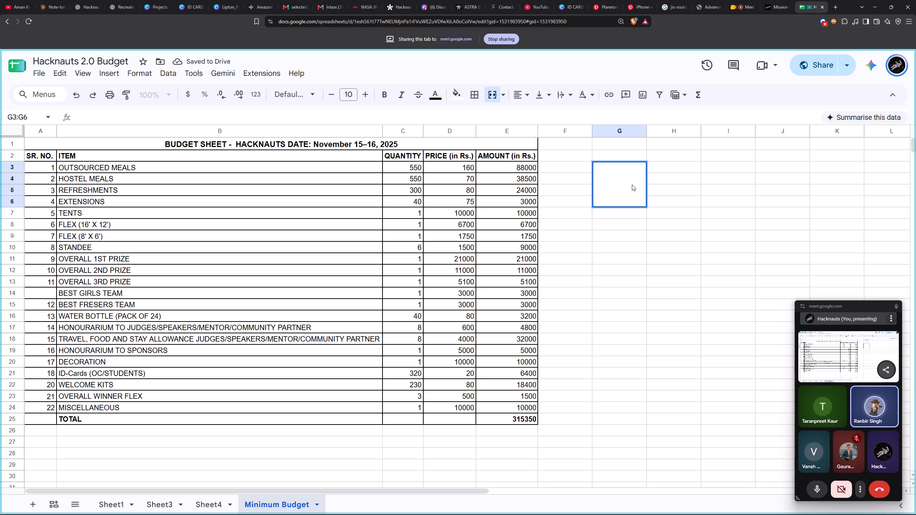
Enter 3,30,000 in the merged cell G3:G6 beside the budget table.
{"action": "key", "text": "3"}
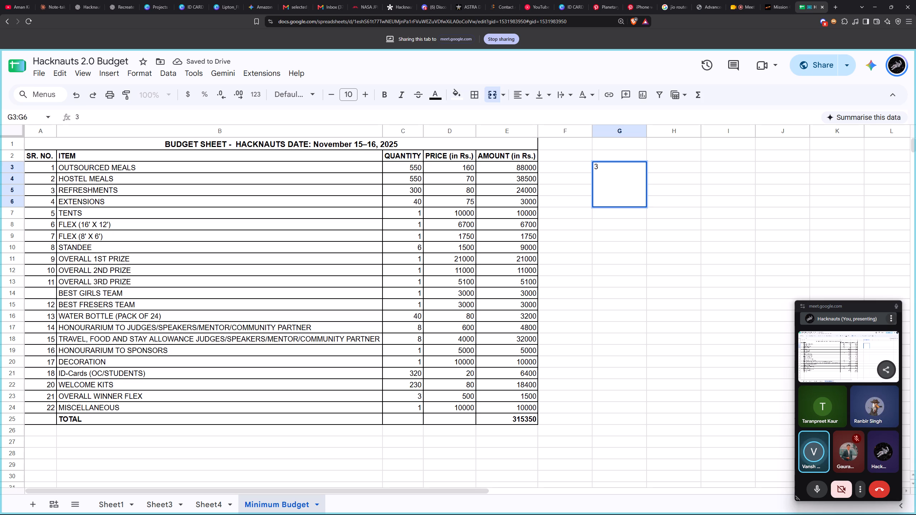
{"action": "type", "text": ",30,000"}
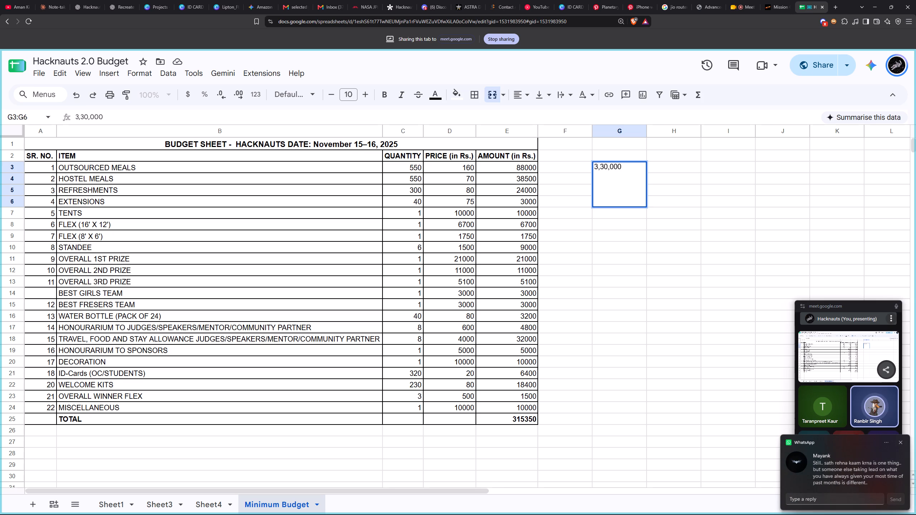
{"action": "left_click", "coordinate": [654, 263]}
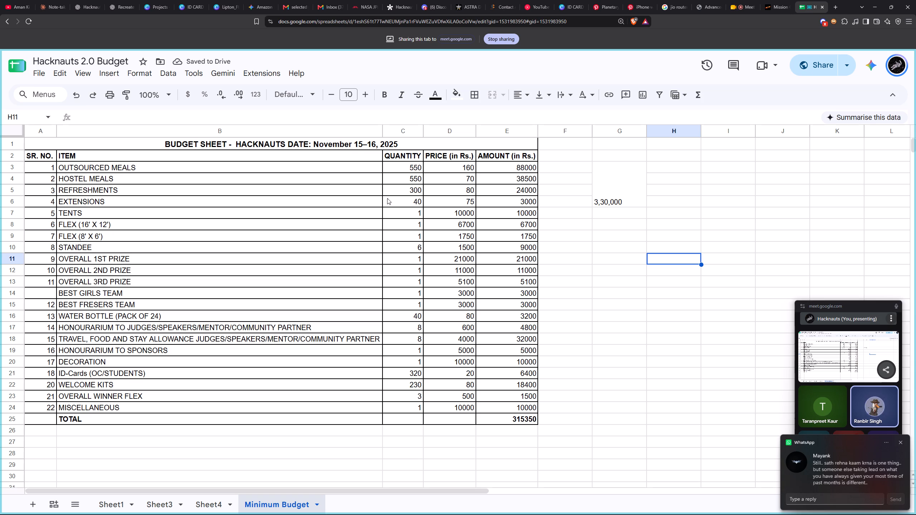
Extend the merged cell containing 3,30,000 by one row so that it spans G3:G7.
{"action": "left_click_drag", "start_coordinate": [596, 216], "coordinate": [601, 202]}
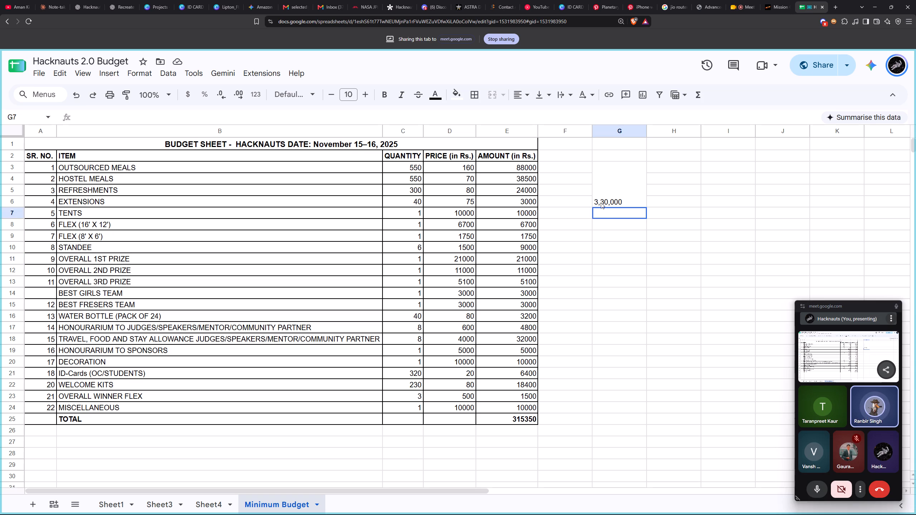
{"action": "left_click_drag", "start_coordinate": [601, 202], "coordinate": [603, 197]}
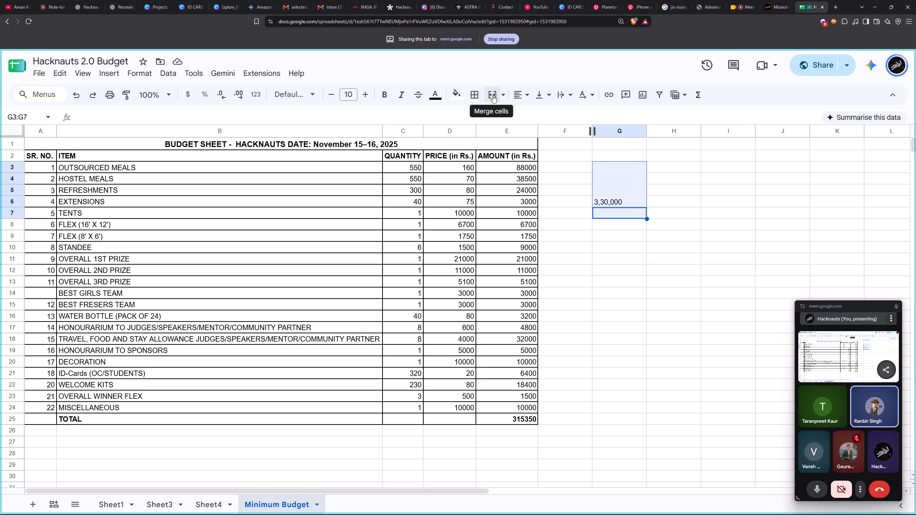
{"action": "left_click", "coordinate": [496, 91]}
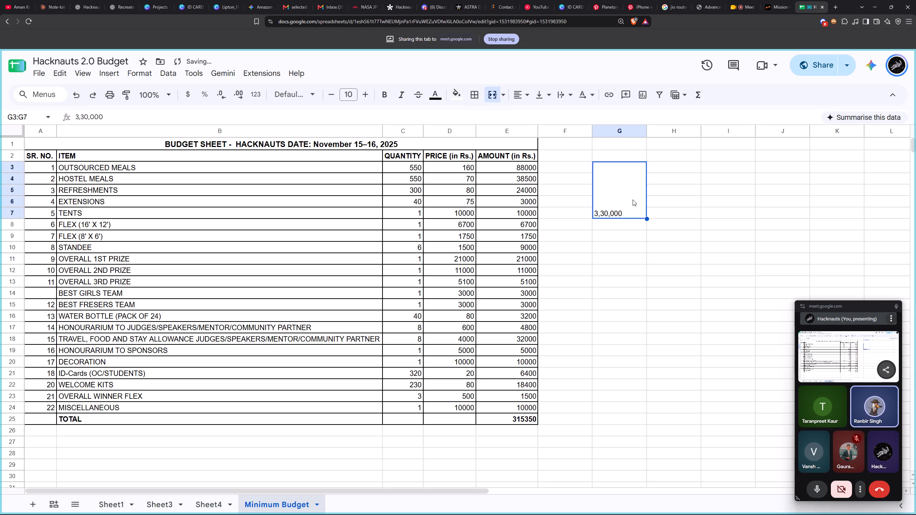
Centre the 3,30,000 value horizontally and vertically within the merged cell G3:G7.
{"action": "left_click", "coordinate": [633, 200]}
{"action": "left_click", "coordinate": [532, 98]}
{"action": "left_click", "coordinate": [541, 121]}
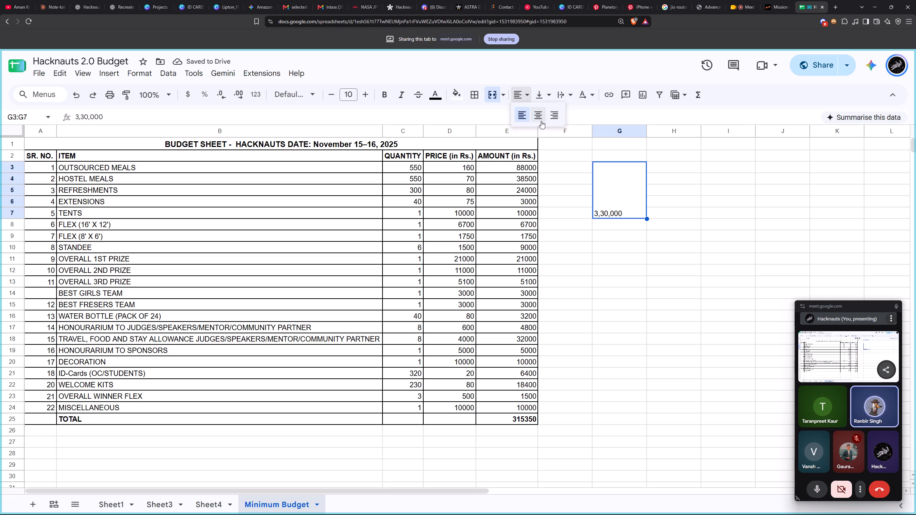
{"action": "left_click", "coordinate": [551, 98]}
{"action": "left_click", "coordinate": [560, 116]}
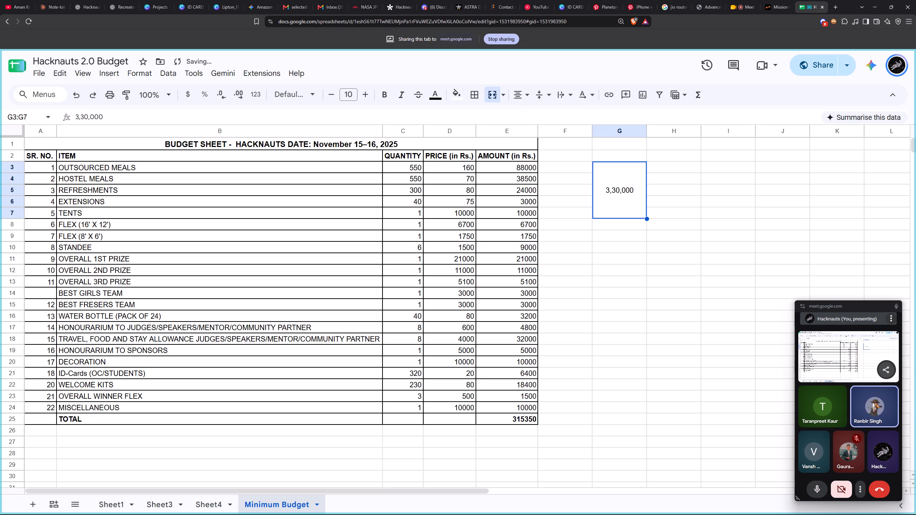
{"action": "left_click", "coordinate": [597, 246]}
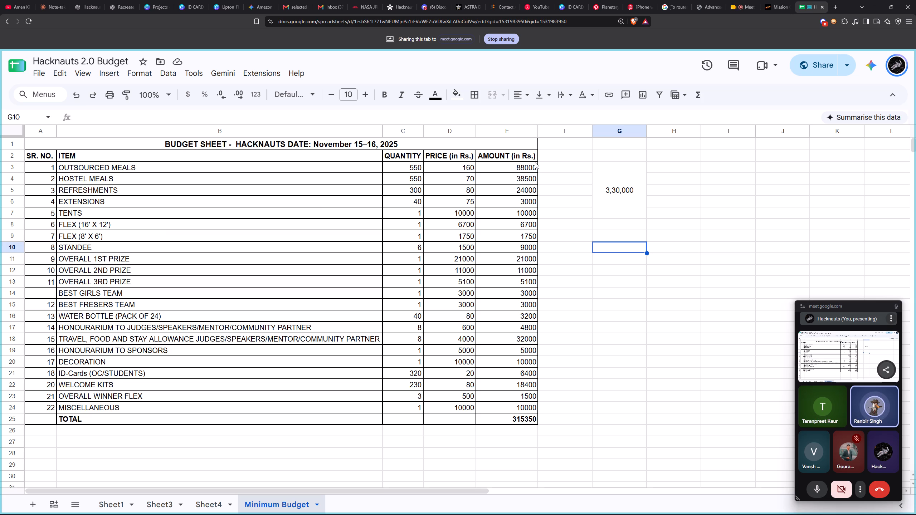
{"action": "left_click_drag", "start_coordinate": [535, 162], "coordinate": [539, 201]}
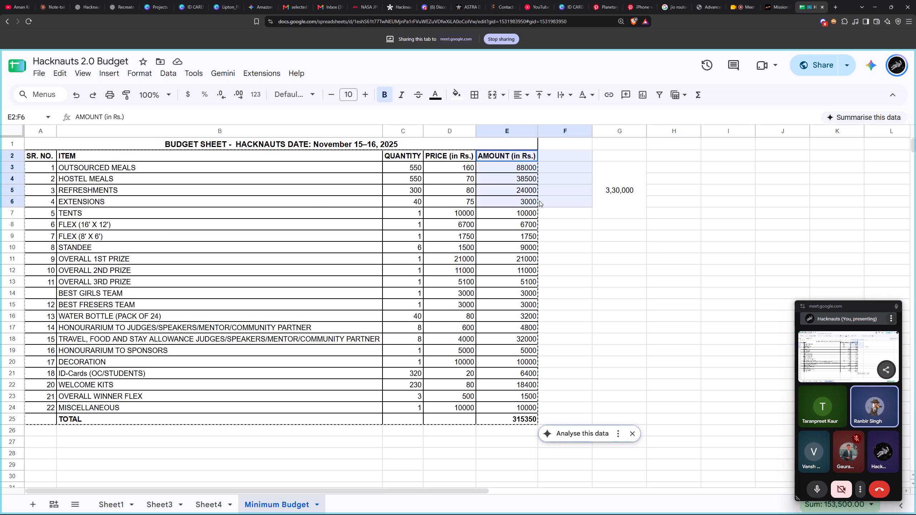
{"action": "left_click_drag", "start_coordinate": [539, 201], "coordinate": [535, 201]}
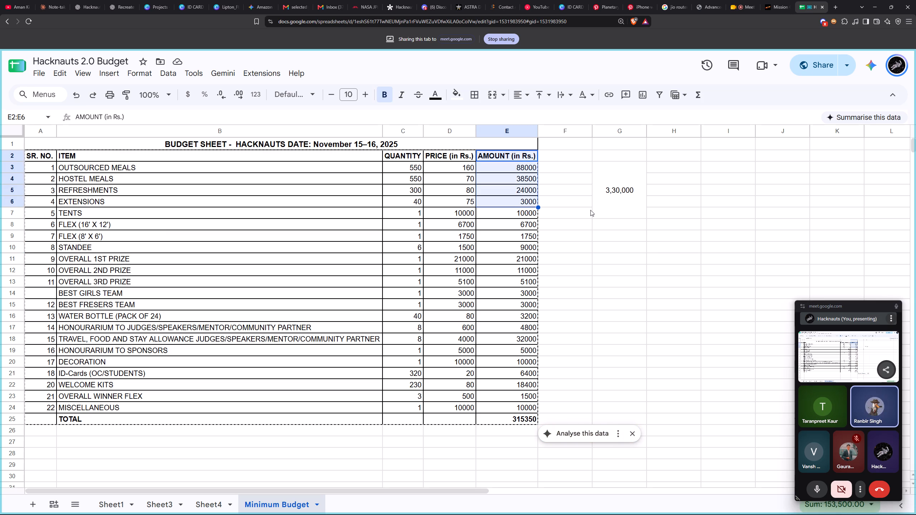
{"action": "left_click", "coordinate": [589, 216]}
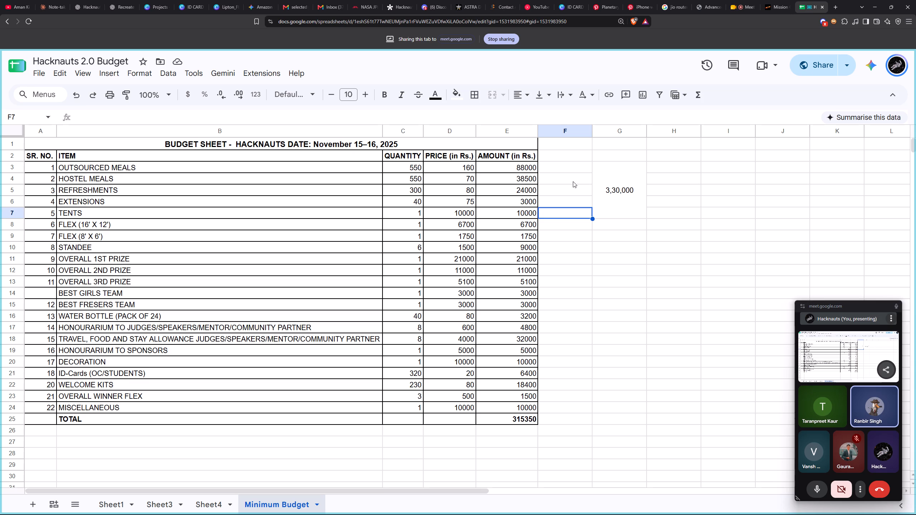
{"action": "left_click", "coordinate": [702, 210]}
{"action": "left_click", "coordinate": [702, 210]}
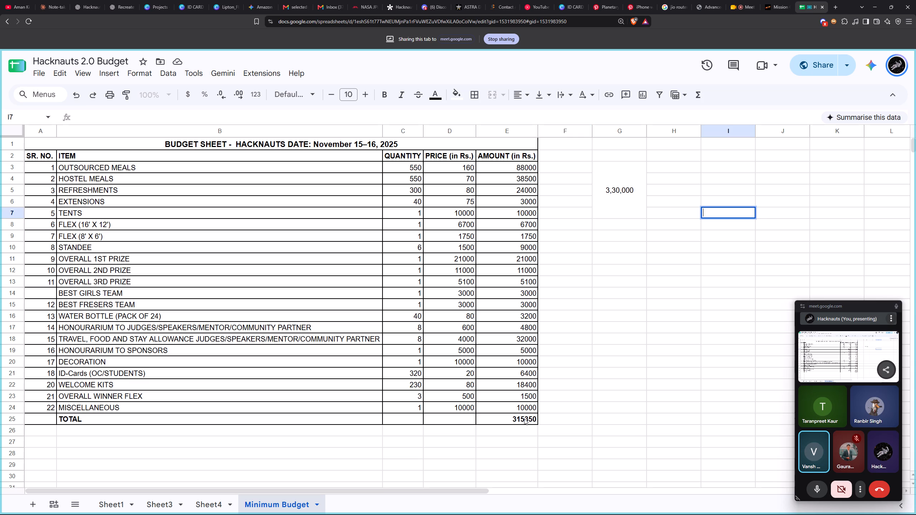
Check the TOTAL amount's formula and enter the formula =sum(e3-e7) in cell I3.
{"action": "triple_click", "coordinate": [524, 418]}
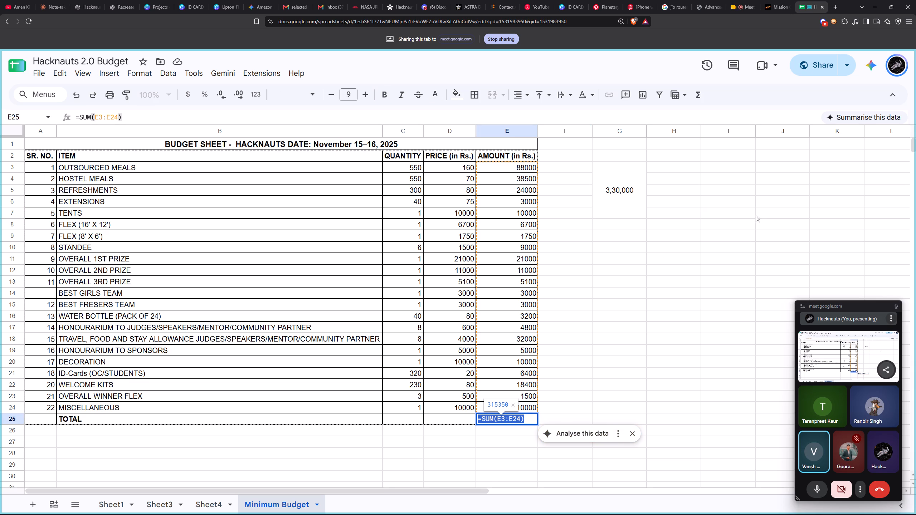
{"action": "double_click", "coordinate": [717, 170]}
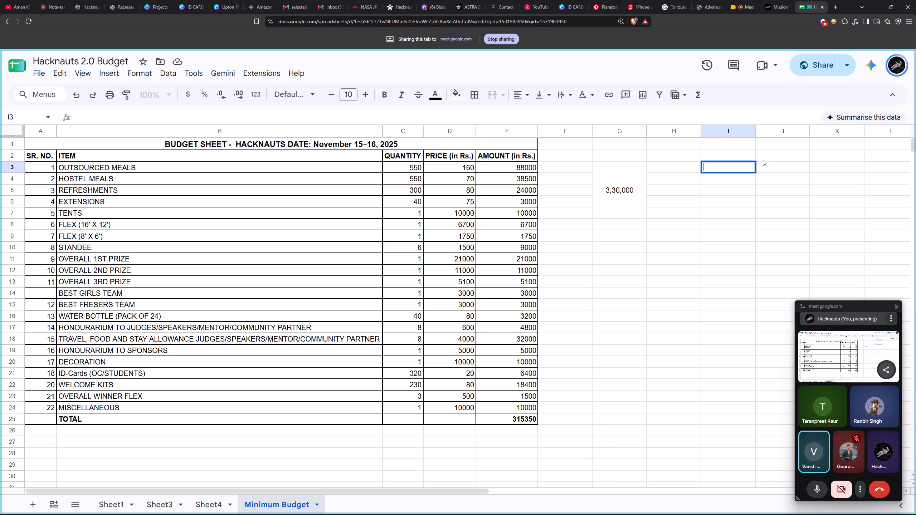
{"action": "type", "text": "=sum("}
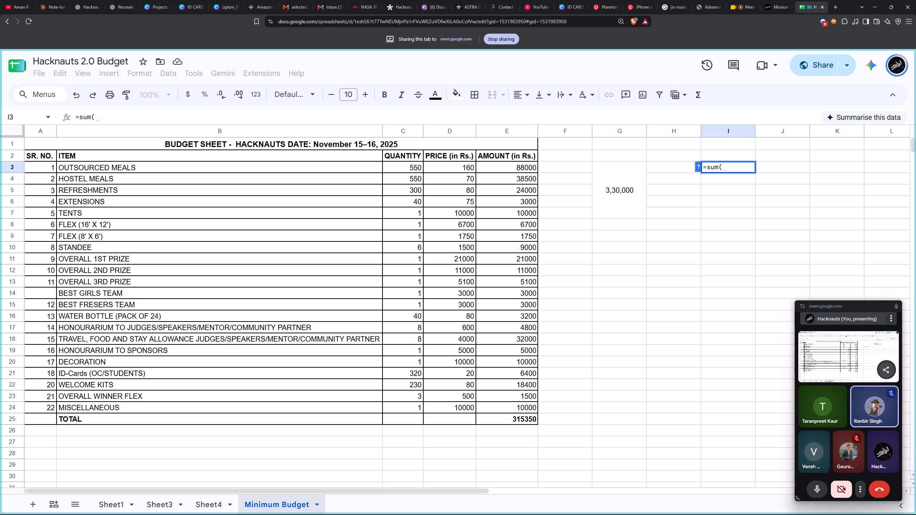
{"action": "type", "text": "e3"}
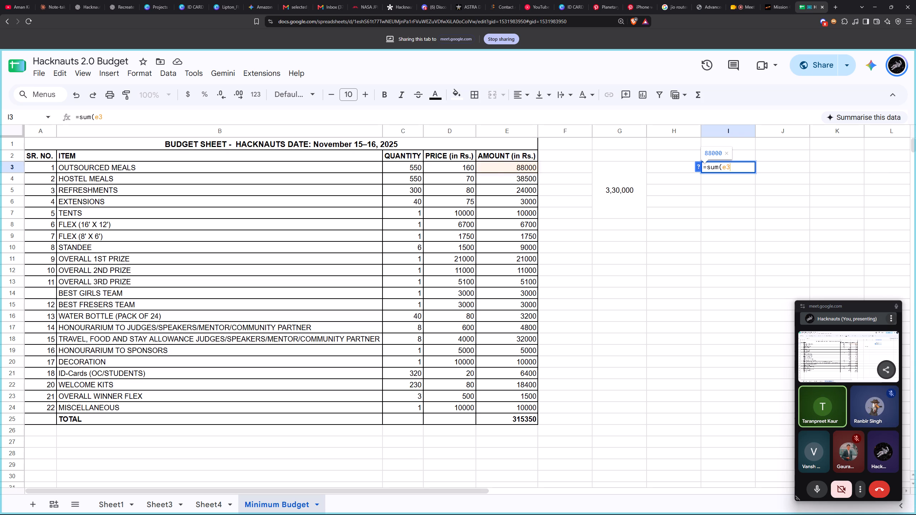
{"action": "key", "text": "minus"}
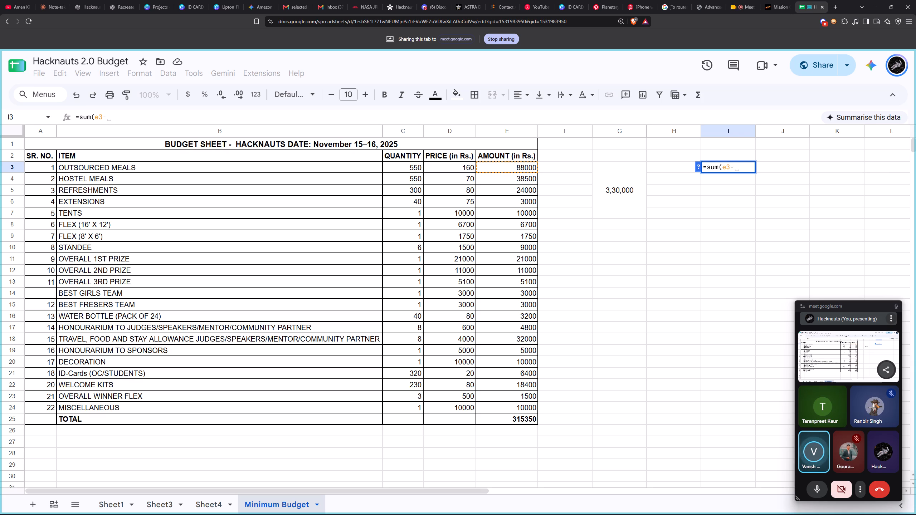
{"action": "type", "text": "e7"}
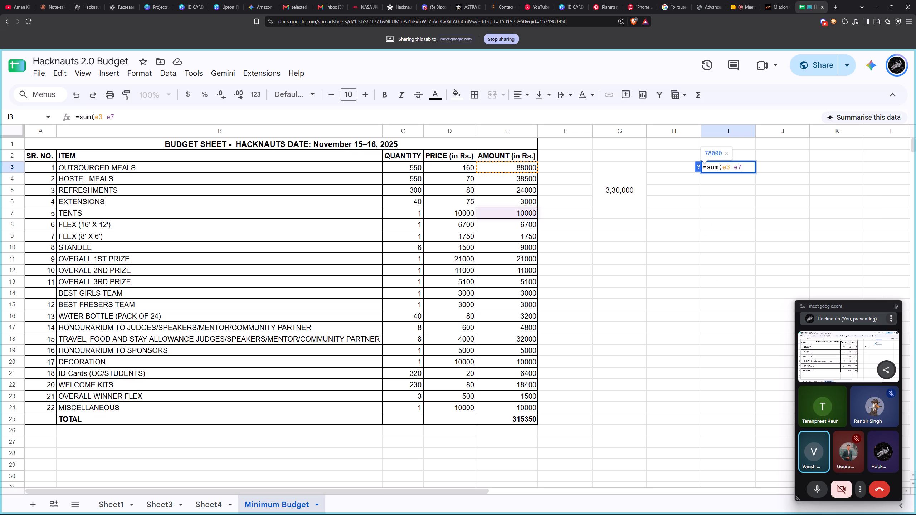
{"action": "key", "text": "shift+parenright"}
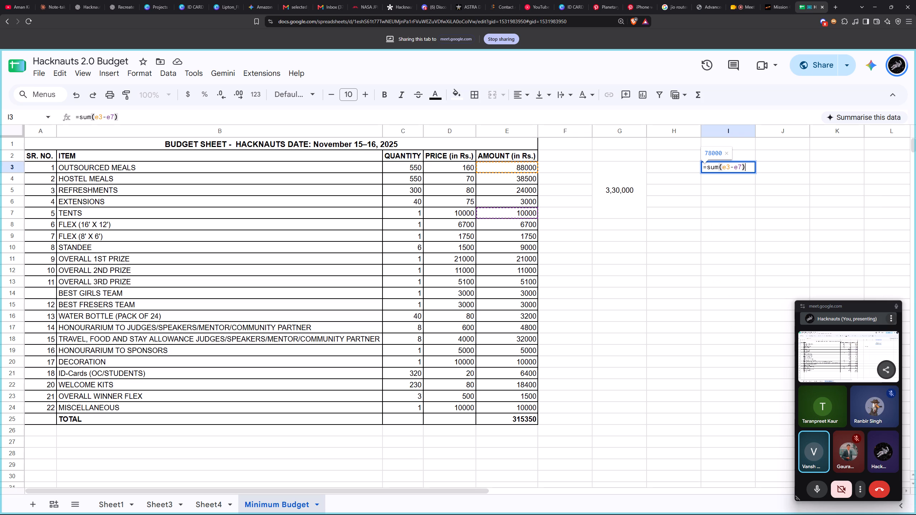
{"action": "double_click", "coordinate": [524, 419]}
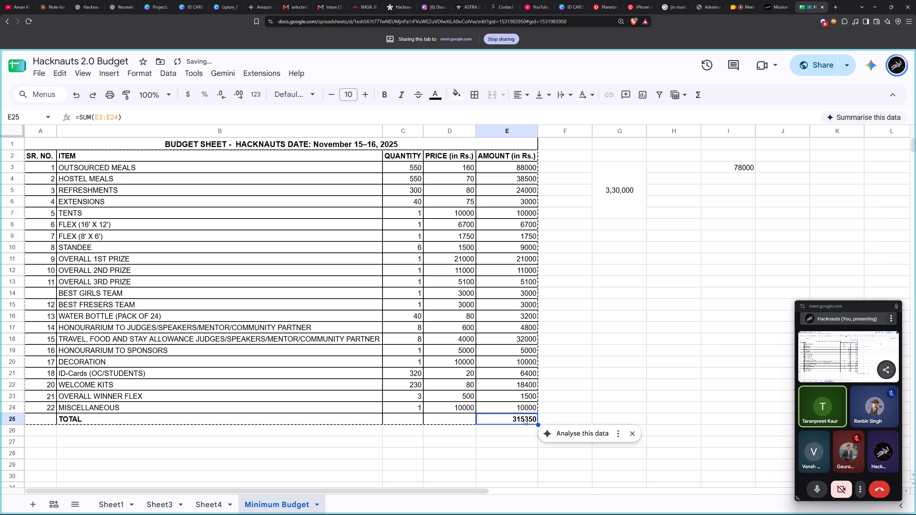
Open the formula in cell I3 for editing.
{"action": "left_click", "coordinate": [749, 175]}
{"action": "double_click", "coordinate": [750, 171]}
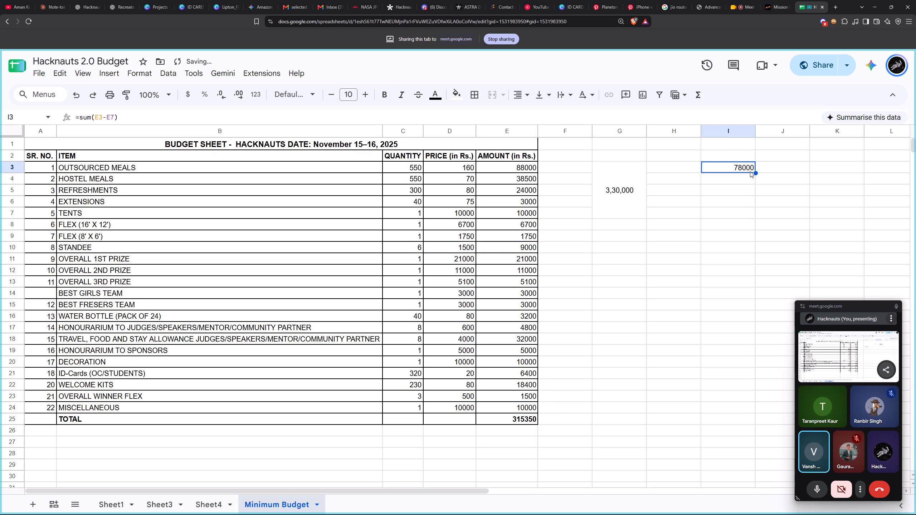
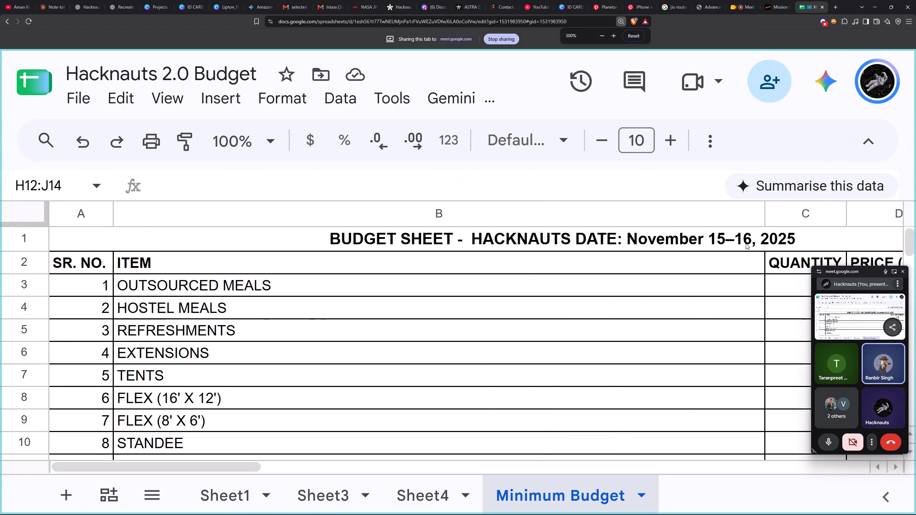
Review the budget items and their amounts down to the TOTAL row, comparing them with the 3,30,000 figure beside the table.
{"action": "scroll", "coordinate": [746, 243], "scroll_direction": "down", "scroll_amount": 1, "text": "ctrl"}
{"action": "scroll", "coordinate": [746, 243], "scroll_direction": "down", "scroll_amount": 1}
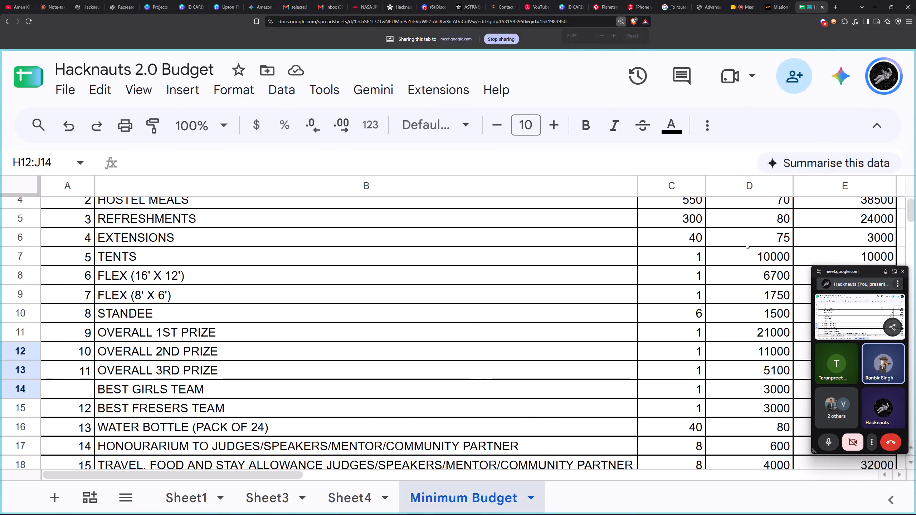
{"action": "scroll", "coordinate": [746, 243], "scroll_direction": "down", "scroll_amount": 1, "text": "ctrl"}
{"action": "scroll", "coordinate": [746, 243], "scroll_direction": "up", "scroll_amount": 2}
{"action": "scroll", "coordinate": [746, 243], "scroll_direction": "down", "scroll_amount": 2}
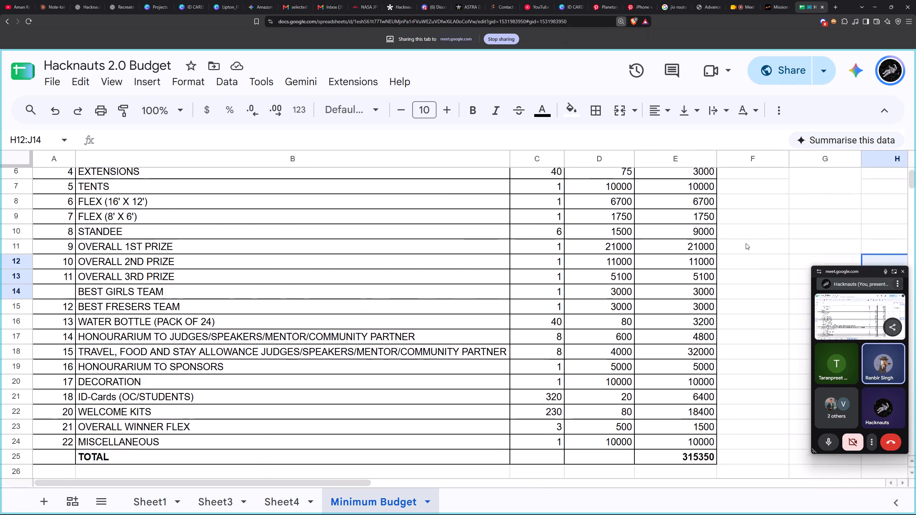
{"action": "scroll", "coordinate": [746, 243], "scroll_direction": "down", "scroll_amount": 1}
{"action": "scroll", "coordinate": [746, 243], "scroll_direction": "up", "scroll_amount": 2}
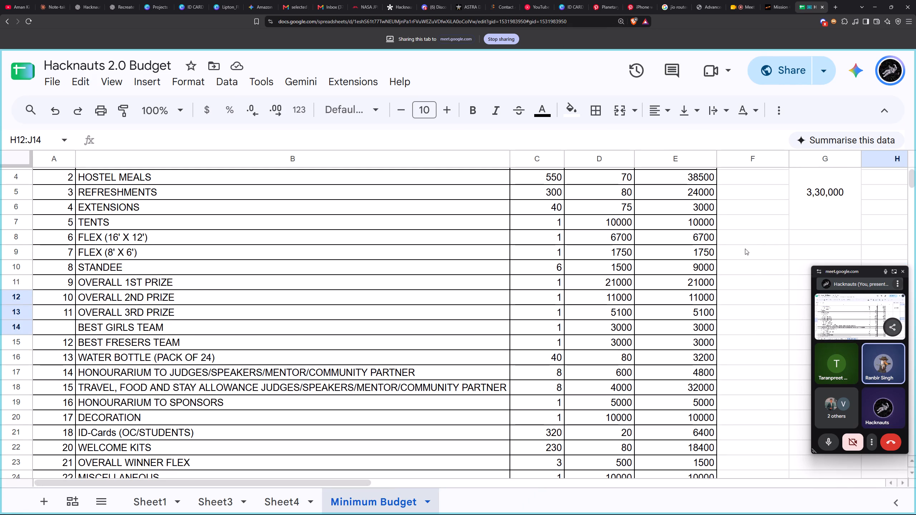
{"action": "scroll", "coordinate": [745, 249], "scroll_direction": "up", "scroll_amount": 2}
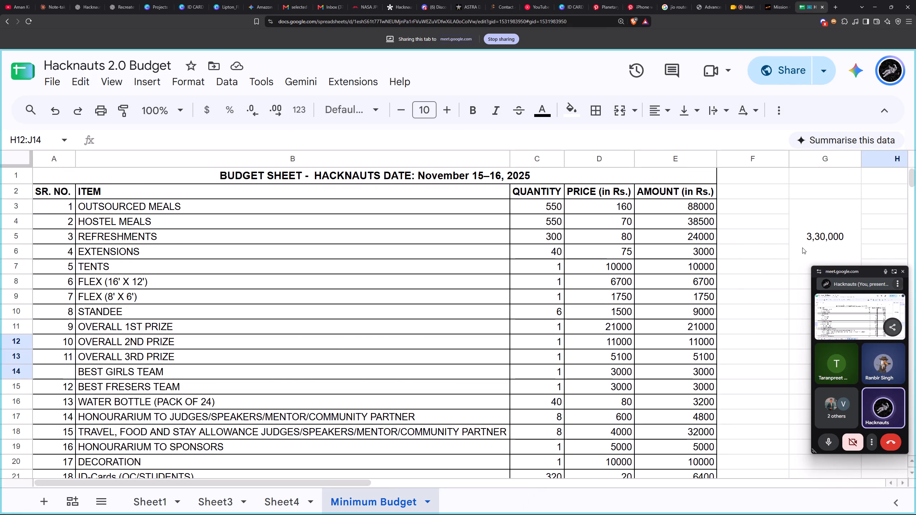
{"action": "scroll", "coordinate": [801, 249], "scroll_direction": "down", "scroll_amount": 2}
{"action": "scroll", "coordinate": [771, 289], "scroll_direction": "down", "scroll_amount": 3}
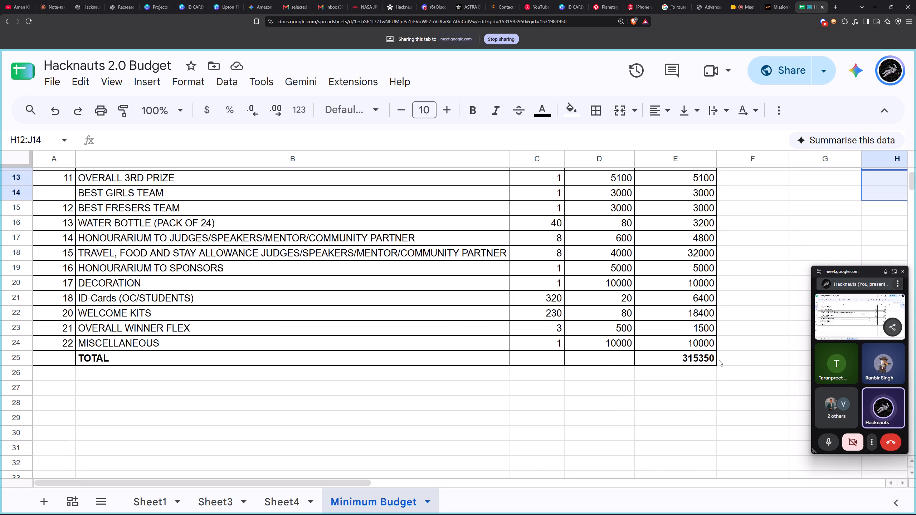
{"action": "scroll", "coordinate": [742, 304], "scroll_direction": "up", "scroll_amount": 5}
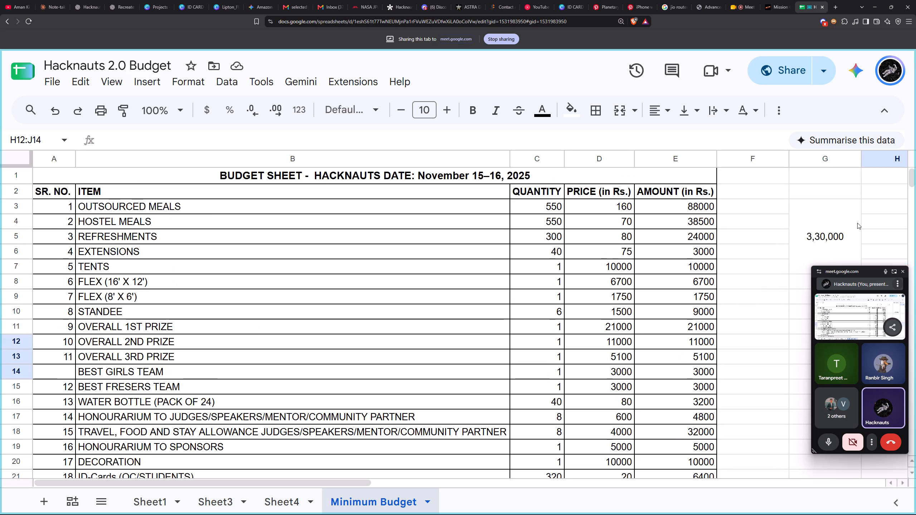
{"action": "scroll", "coordinate": [791, 250], "scroll_direction": "down", "scroll_amount": 4}
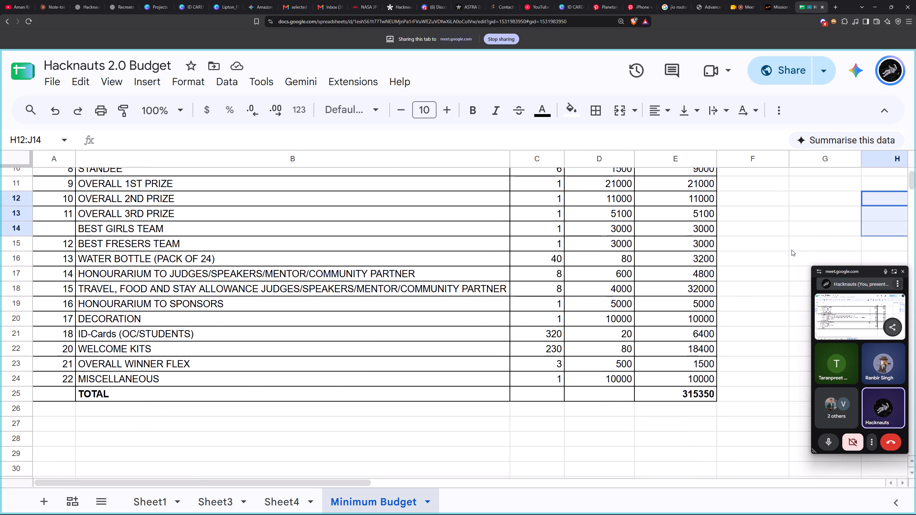
{"action": "scroll", "coordinate": [791, 250], "scroll_direction": "up", "scroll_amount": 5}
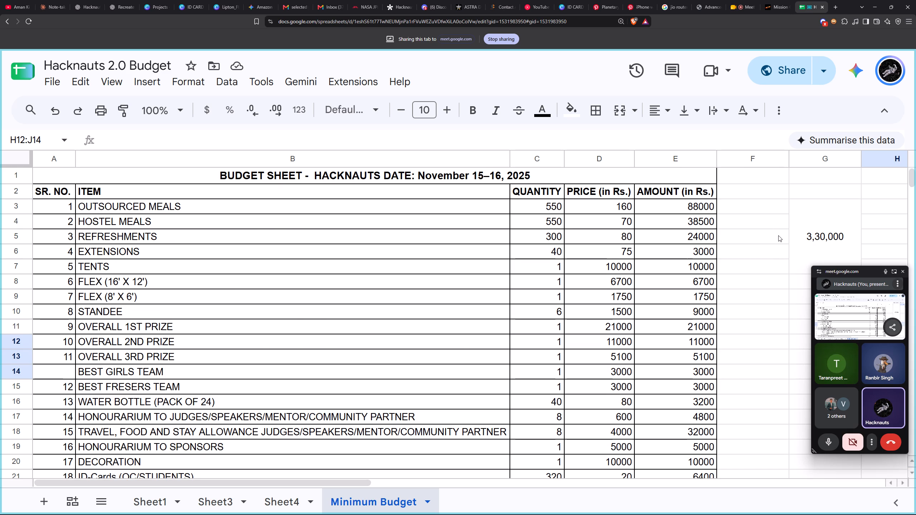
{"action": "scroll", "coordinate": [778, 235], "scroll_direction": "down", "scroll_amount": 1}
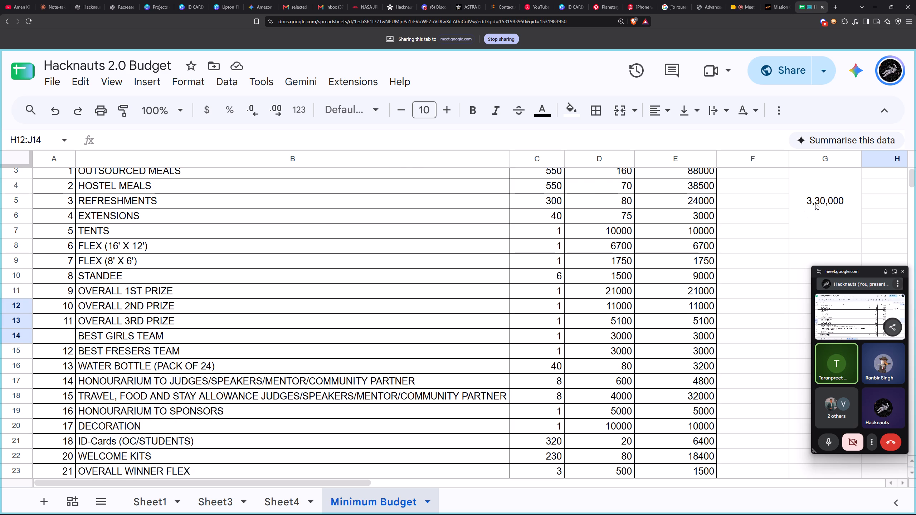
{"action": "scroll", "coordinate": [815, 203], "scroll_direction": "up", "scroll_amount": 2}
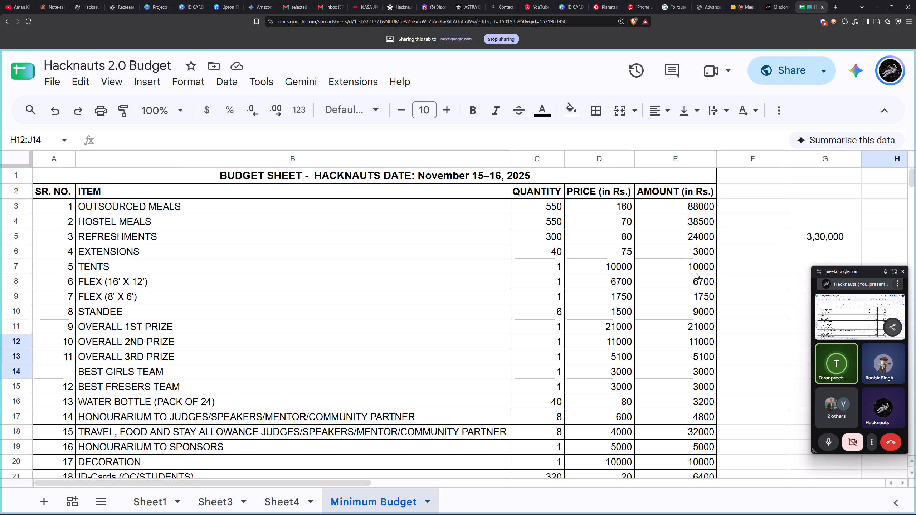
Clear the amounts in E3:E7, from OUTSOURCED MEALS through TENTS.
{"action": "left_click_drag", "start_coordinate": [697, 270], "coordinate": [709, 209]}
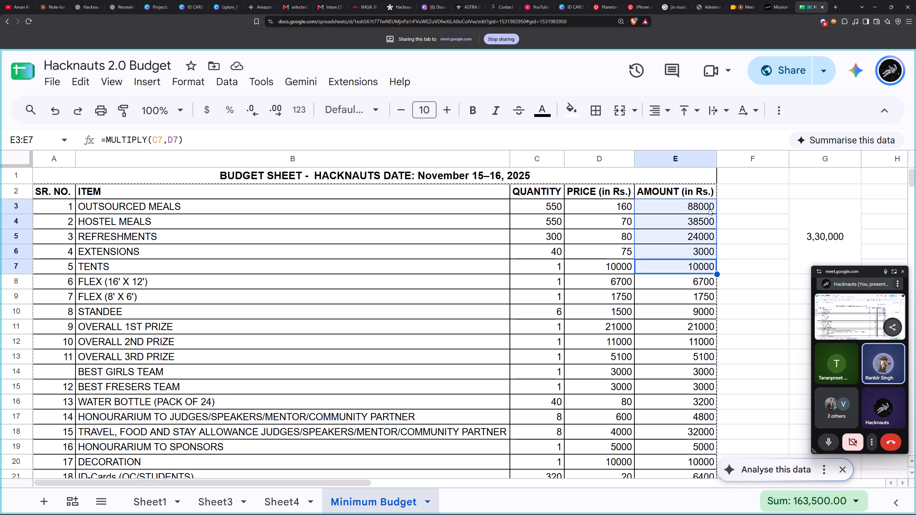
{"action": "key", "text": "BackSpace"}
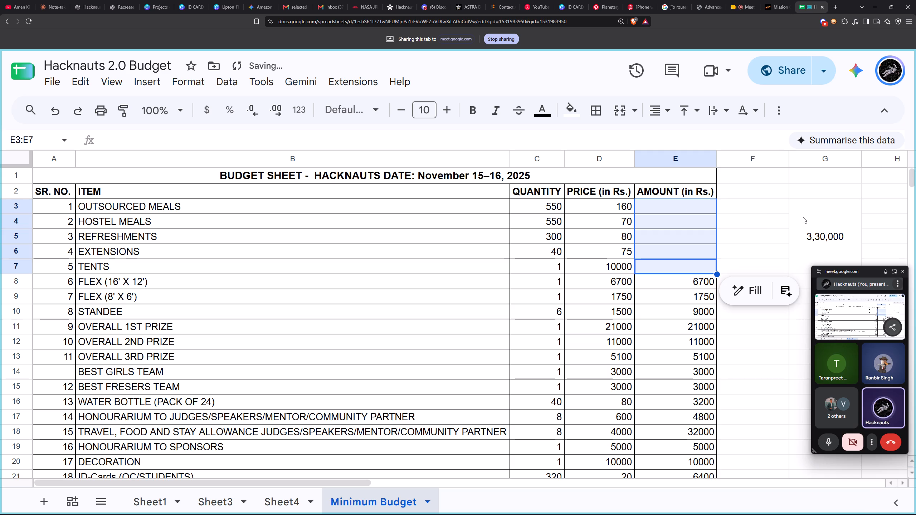
Change the reference figure in the merged cell G3:G7 to 3,60,000.
{"action": "left_click", "coordinate": [804, 217]}
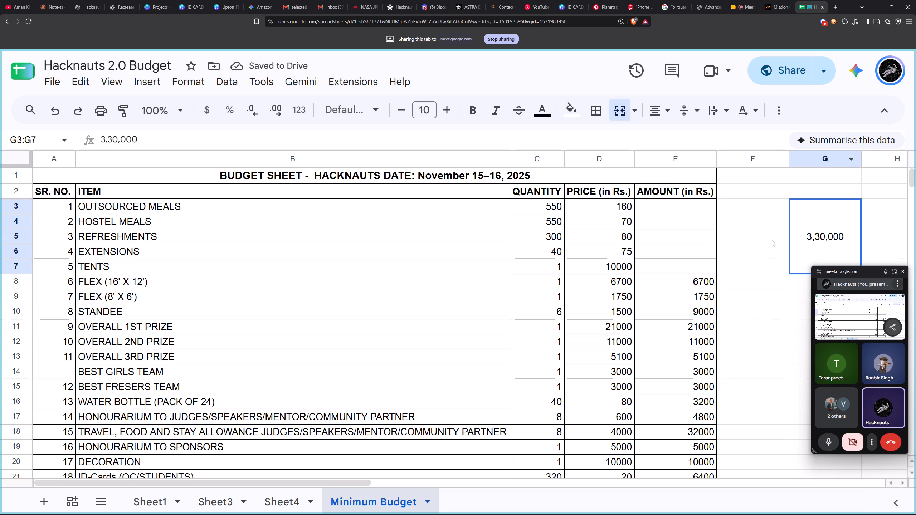
{"action": "left_click", "coordinate": [818, 230]}
{"action": "left_click", "coordinate": [820, 231]}
{"action": "double_click", "coordinate": [818, 235]}
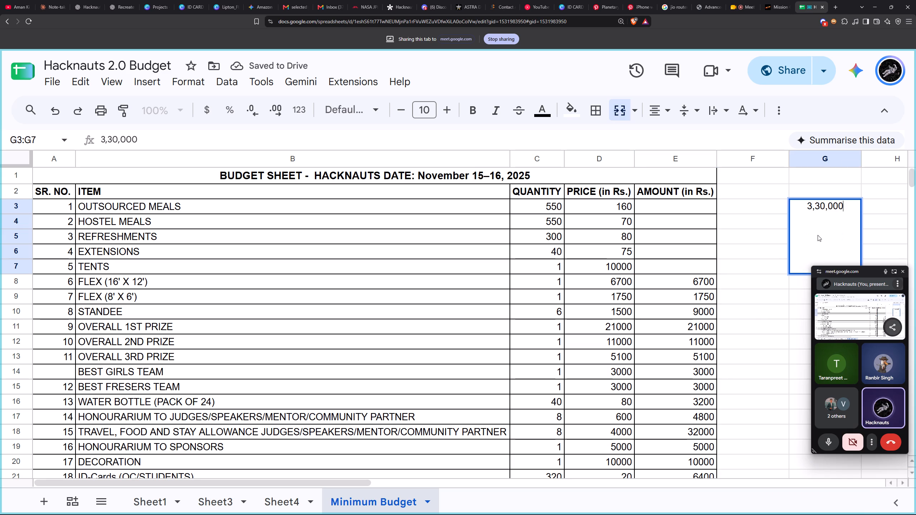
{"action": "left_click", "coordinate": [818, 211]}
{"action": "key", "text": "BackSpace"}
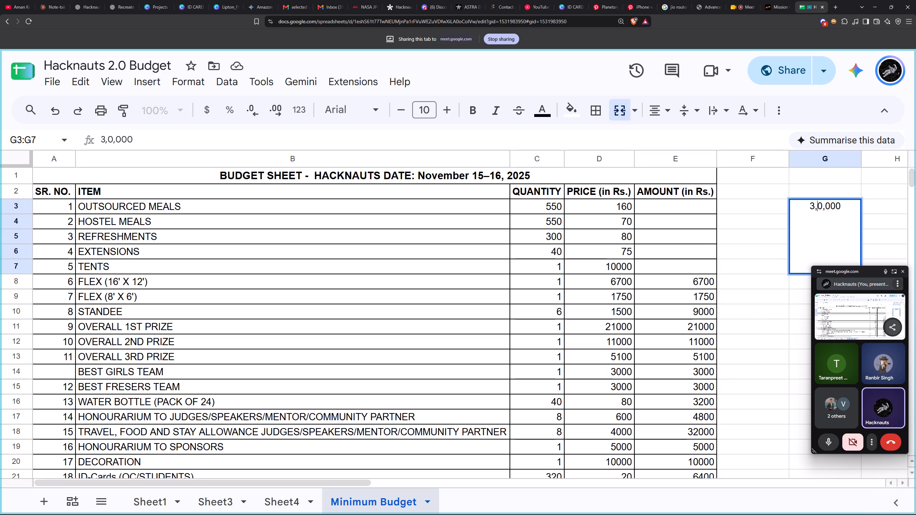
{"action": "key", "text": "6"}
{"action": "left_click", "coordinate": [757, 290]}
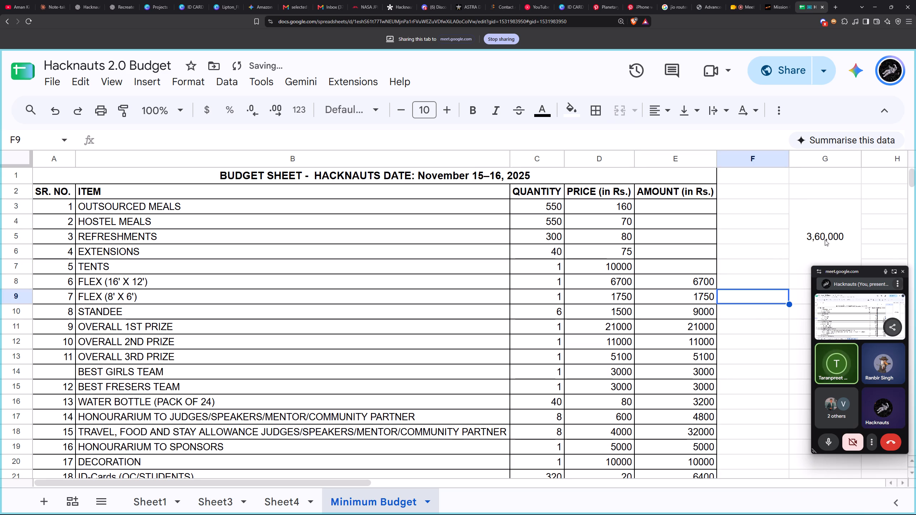
Examine the FLEX (16' X 12') and FLEX (8' X 6') rows, including their sizes and prices.
{"action": "scroll", "coordinate": [700, 278], "scroll_direction": "down", "scroll_amount": 1}
{"action": "scroll", "coordinate": [700, 278], "scroll_direction": "up", "scroll_amount": 1}
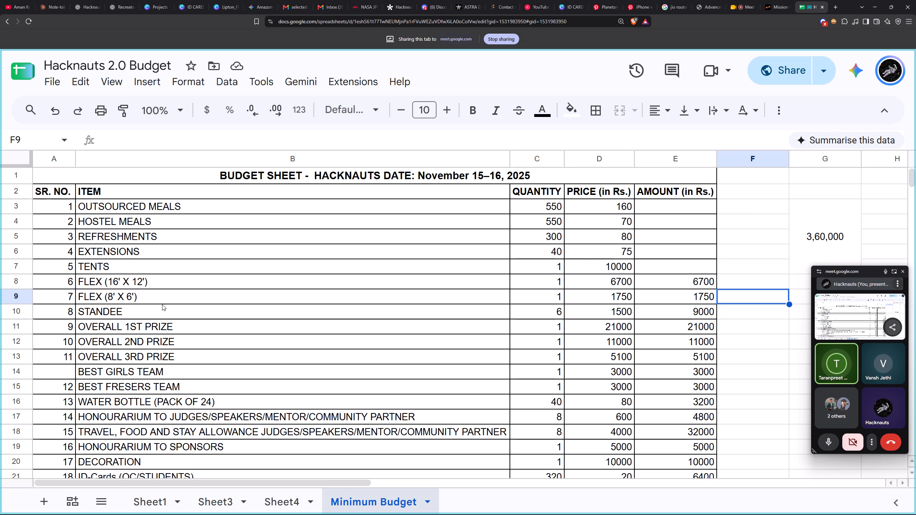
{"action": "left_click", "coordinate": [157, 285]}
{"action": "left_click", "coordinate": [591, 284]}
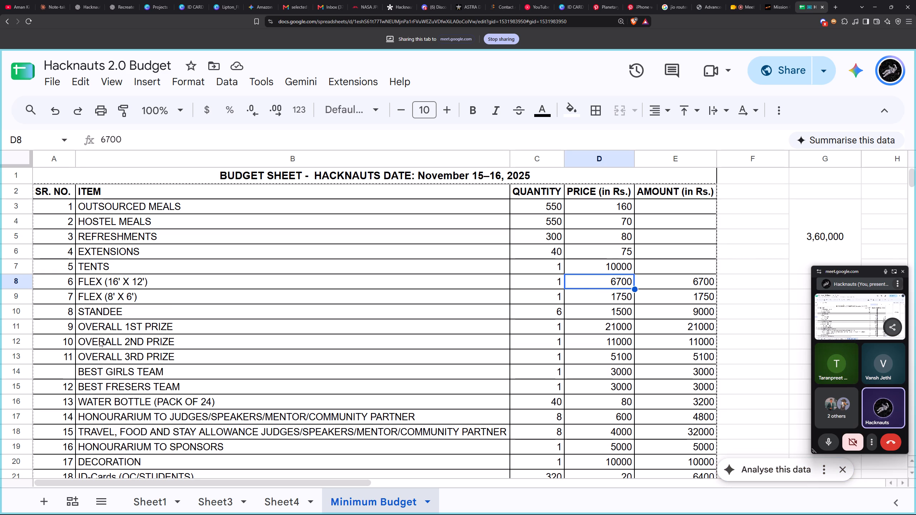
{"action": "left_click", "coordinate": [13, 298]}
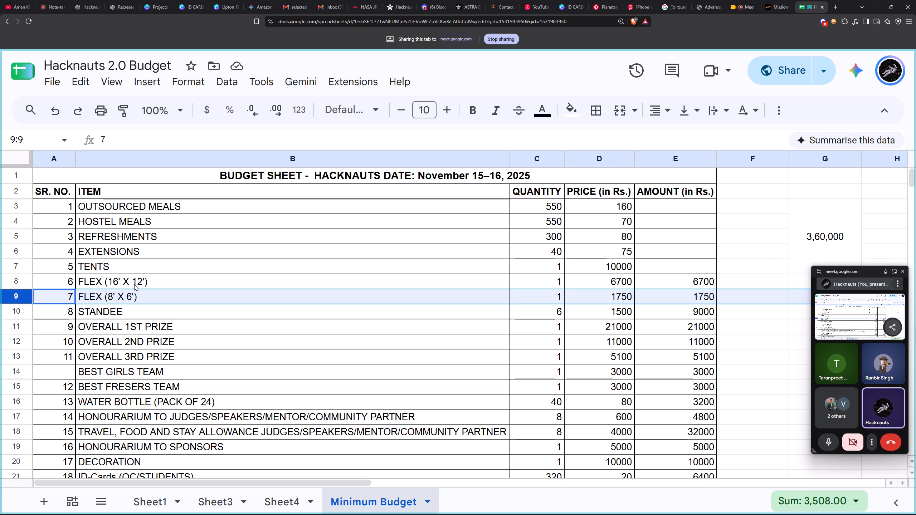
{"action": "double_click", "coordinate": [119, 281]}
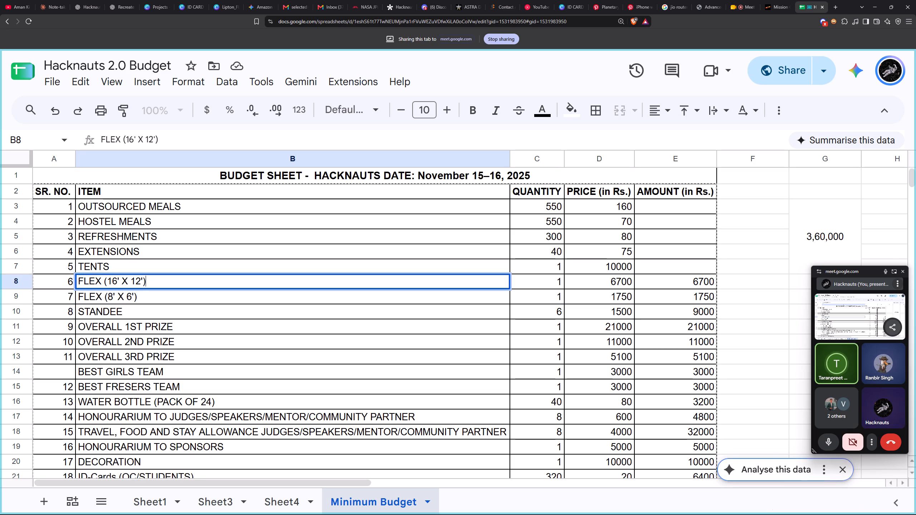
{"action": "left_click", "coordinate": [115, 283]}
{"action": "left_click", "coordinate": [117, 297]}
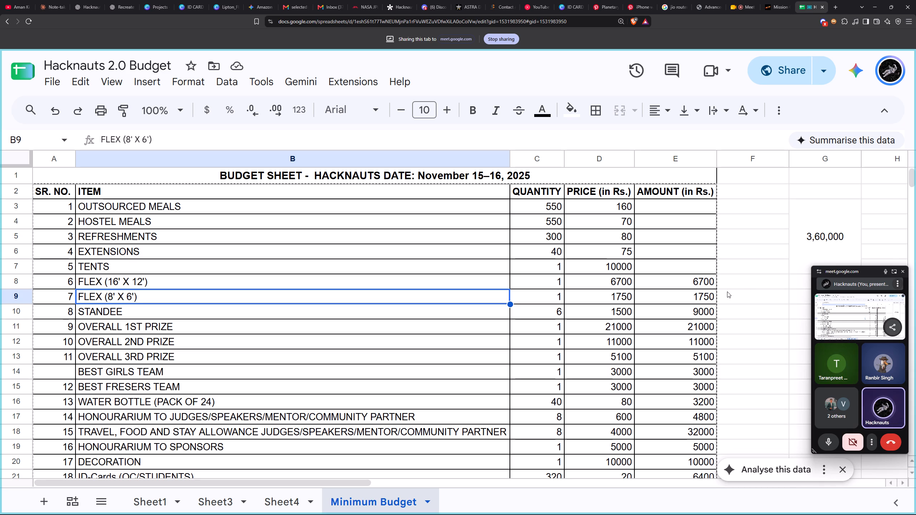
{"action": "left_click_drag", "start_coordinate": [727, 291], "coordinate": [43, 296]}
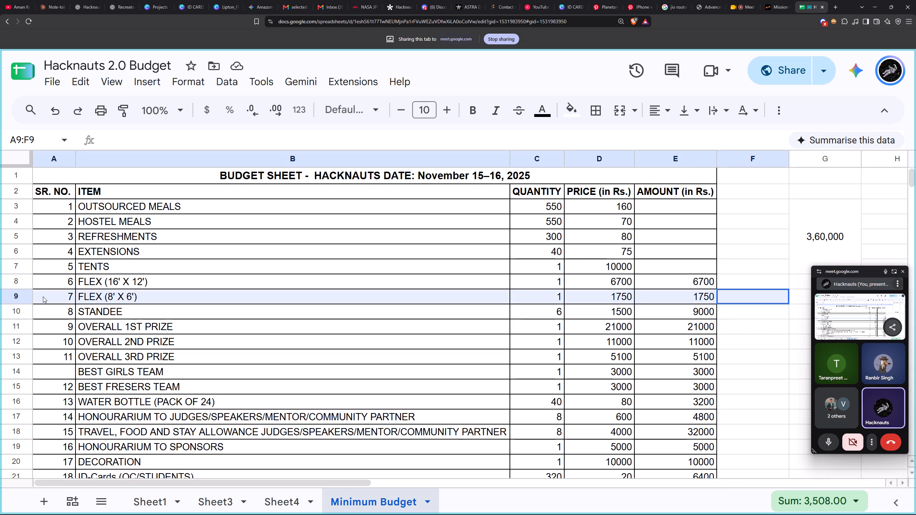
{"action": "left_click_drag", "start_coordinate": [43, 296], "coordinate": [43, 297]}
Set the price of FLEX (8' X 6') in cell D9 to 2000.
{"action": "left_click", "coordinate": [617, 299]}
{"action": "left_click", "coordinate": [617, 299]}
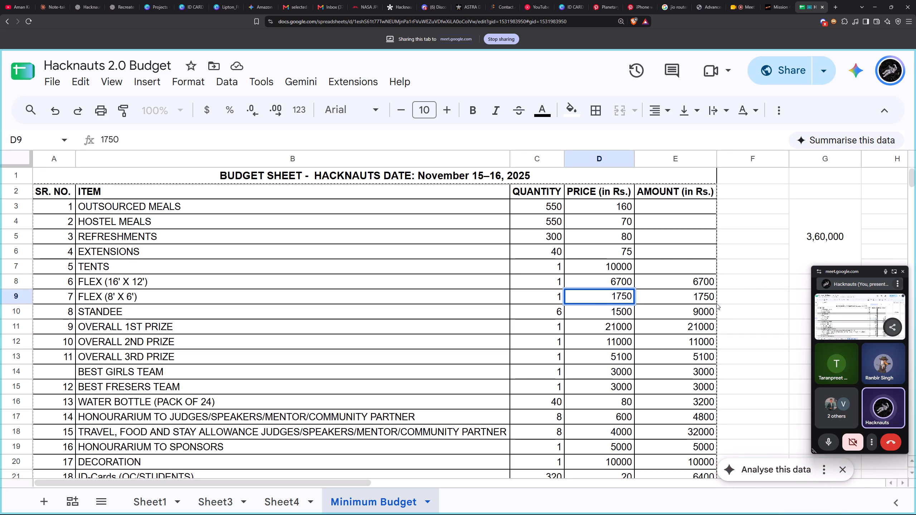
{"action": "left_click_drag", "start_coordinate": [608, 295], "coordinate": [634, 290]}
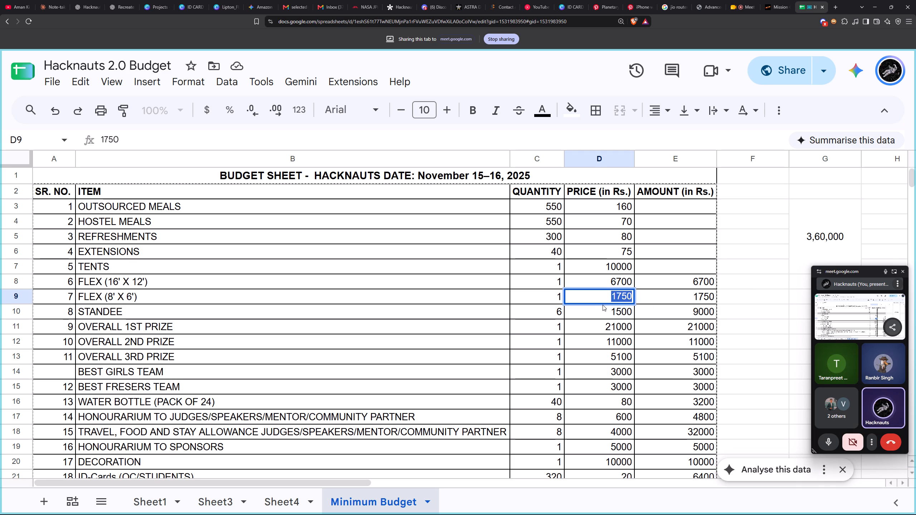
{"action": "double_click", "coordinate": [722, 313]}
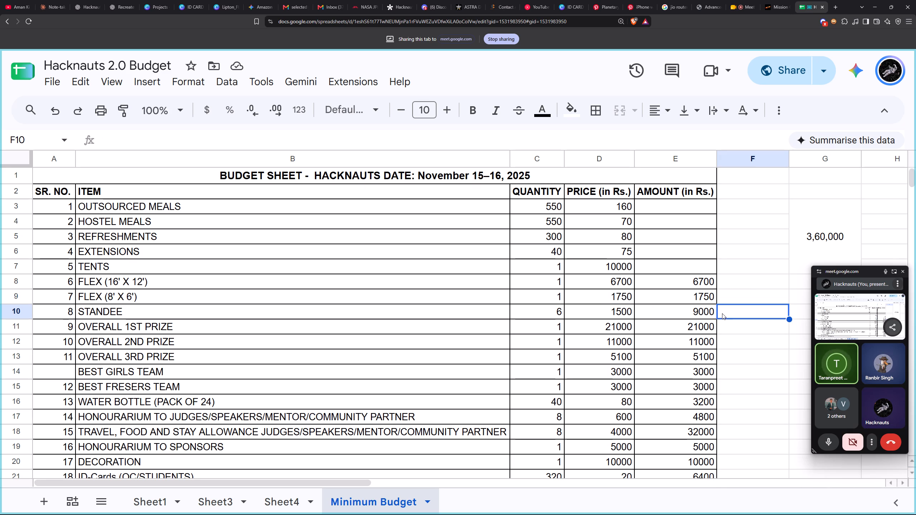
{"action": "double_click", "coordinate": [615, 294]}
{"action": "left_click_drag", "start_coordinate": [604, 300], "coordinate": [663, 293]}
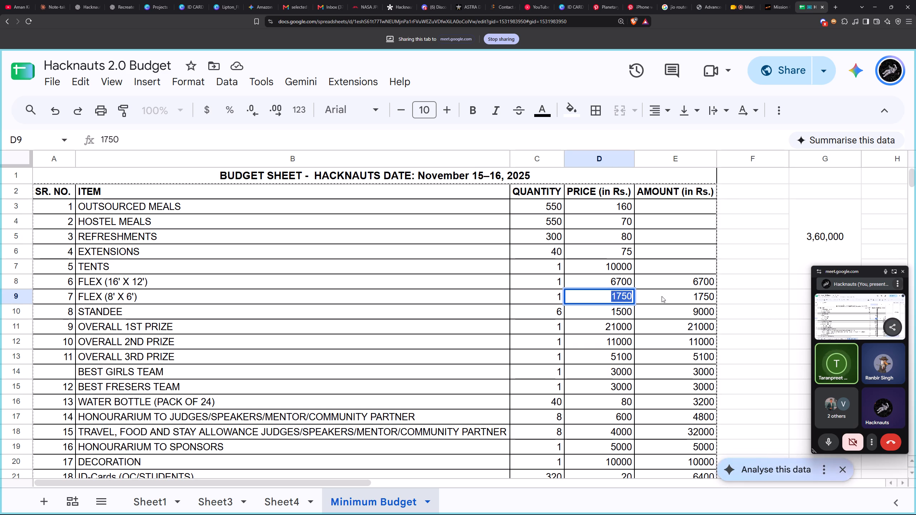
{"action": "type", "text": "200"}
{"action": "key", "text": "0"}
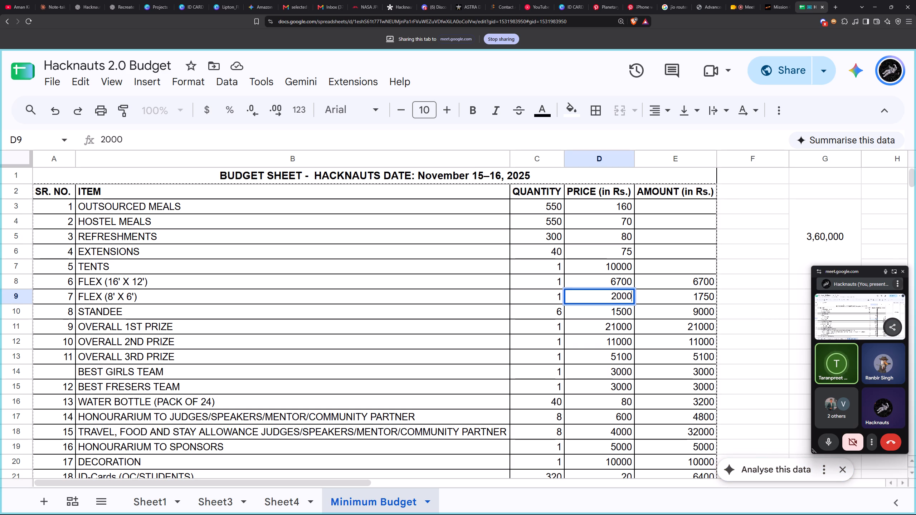
{"action": "left_click", "coordinate": [780, 311]}
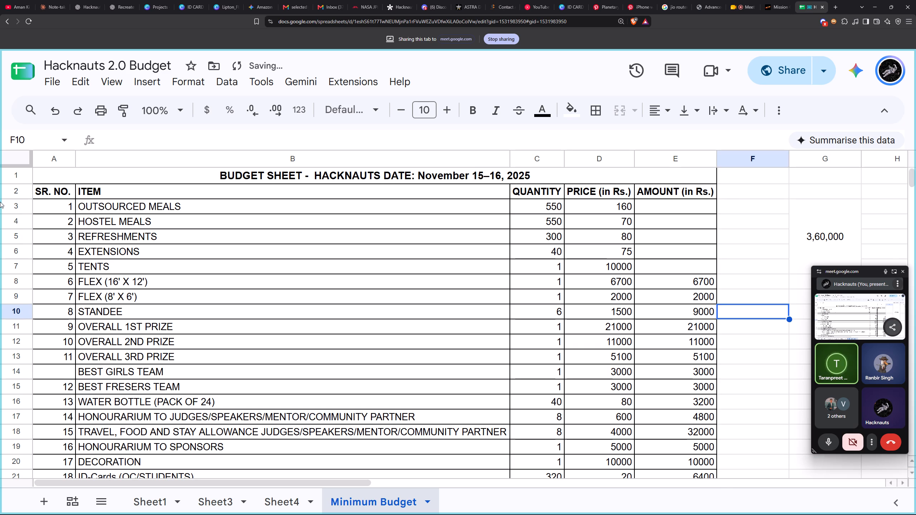
Examine the STANDEE row and the OVERALL 1ST, 2ND and 3RD PRIZE rows with their prices and amounts.
{"action": "left_click", "coordinate": [16, 313]}
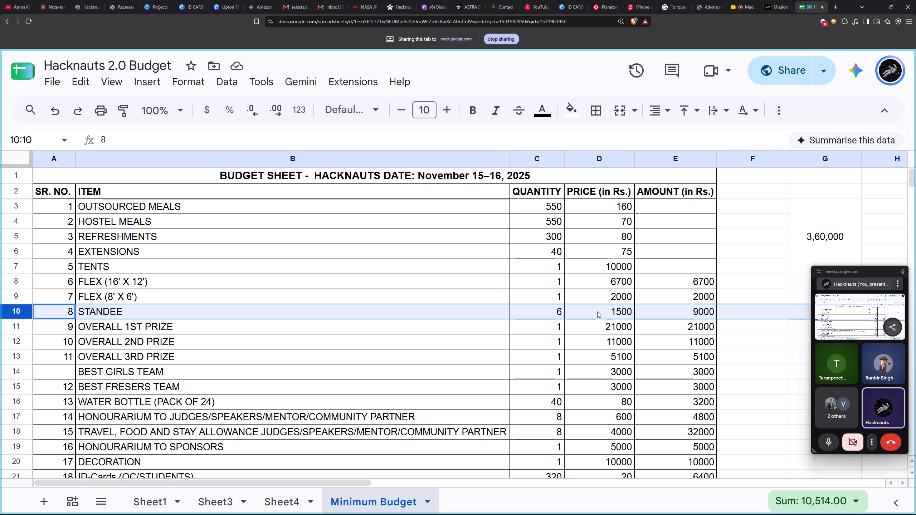
{"action": "double_click", "coordinate": [700, 312]}
{"action": "left_click", "coordinate": [756, 309]}
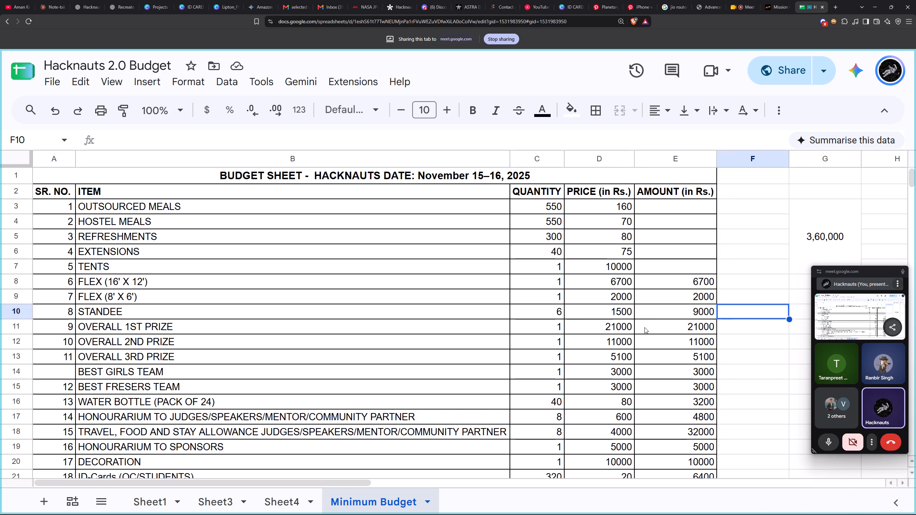
{"action": "left_click", "coordinate": [24, 329]}
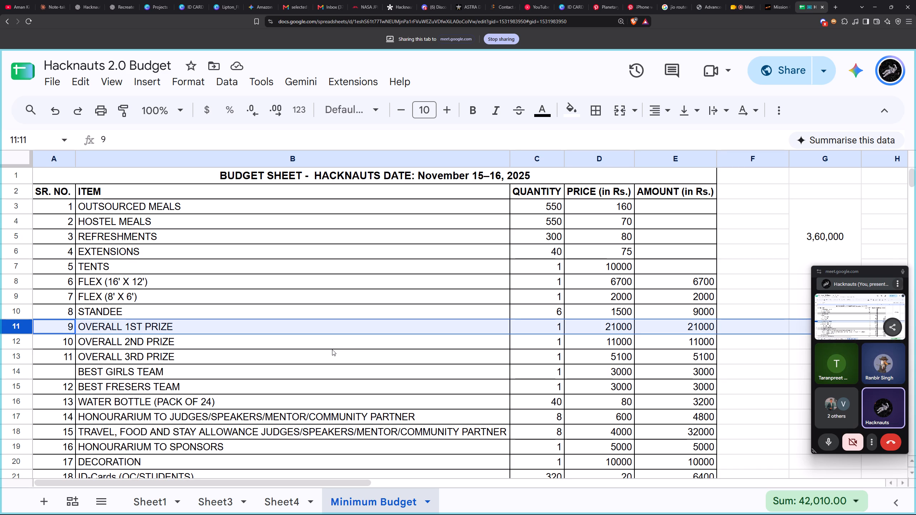
{"action": "left_click_drag", "start_coordinate": [746, 331], "coordinate": [719, 368]}
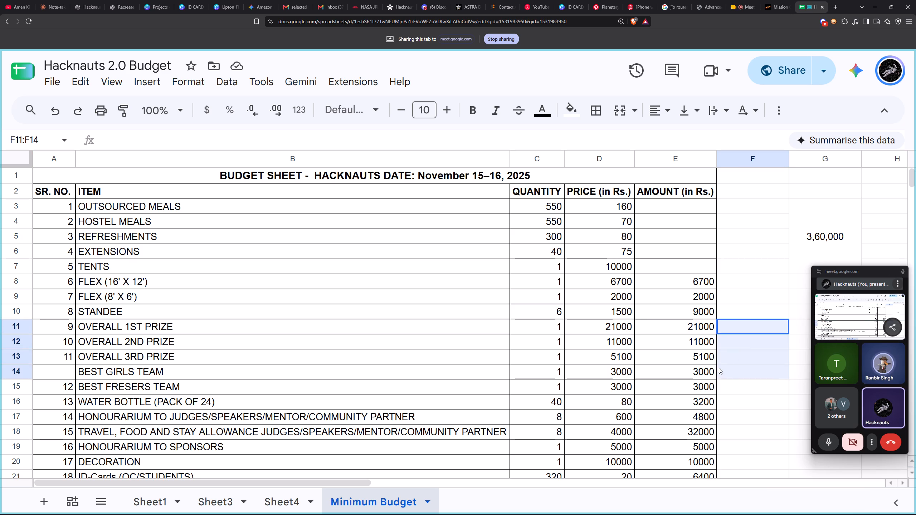
{"action": "left_click_drag", "start_coordinate": [719, 368], "coordinate": [23, 367]}
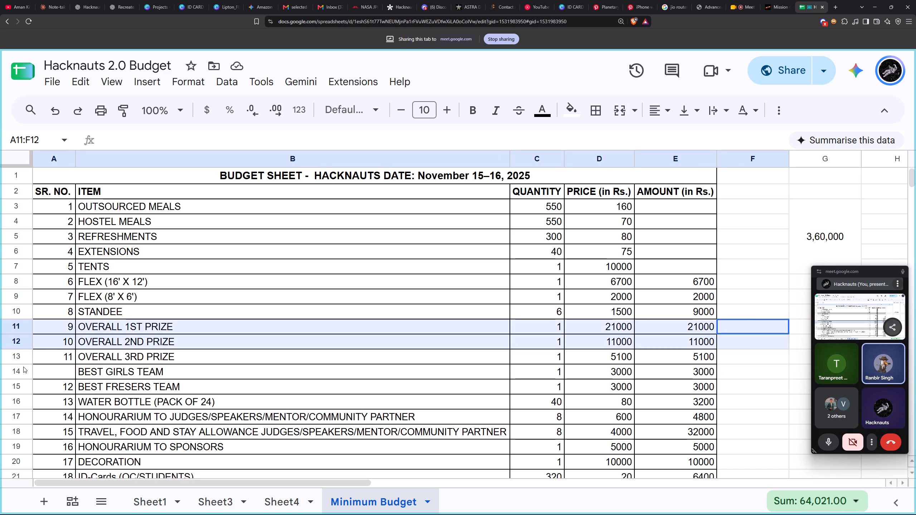
{"action": "left_click_drag", "start_coordinate": [23, 367], "coordinate": [41, 354]}
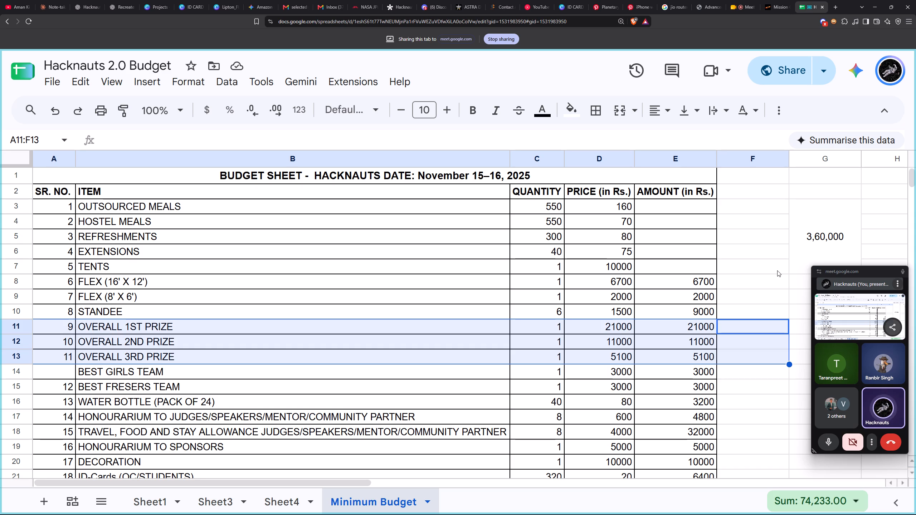
{"action": "scroll", "coordinate": [768, 374], "scroll_direction": "down", "scroll_amount": 1}
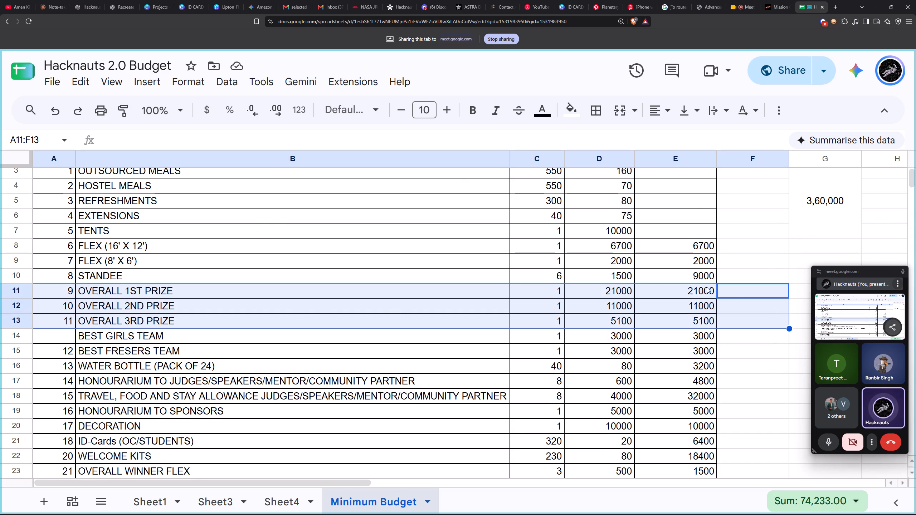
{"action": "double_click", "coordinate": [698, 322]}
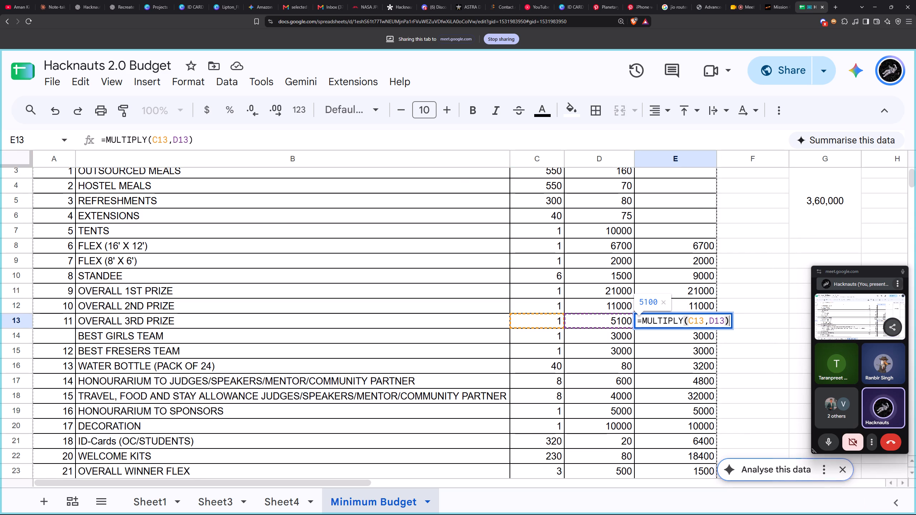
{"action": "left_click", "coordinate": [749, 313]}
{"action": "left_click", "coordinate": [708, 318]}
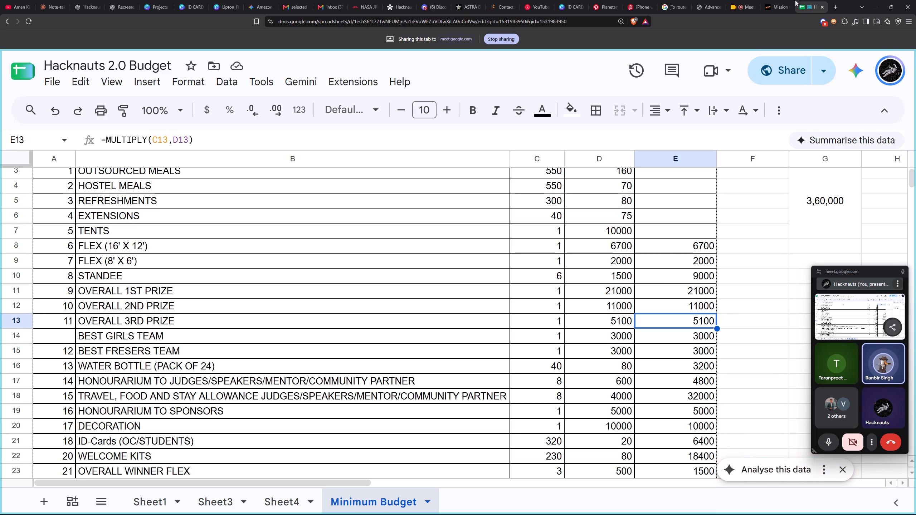
Switch to the Hacknauts website, close the Team page and open the Prizes page to check the cash prize amounts.
{"action": "left_click", "coordinate": [776, 0]}
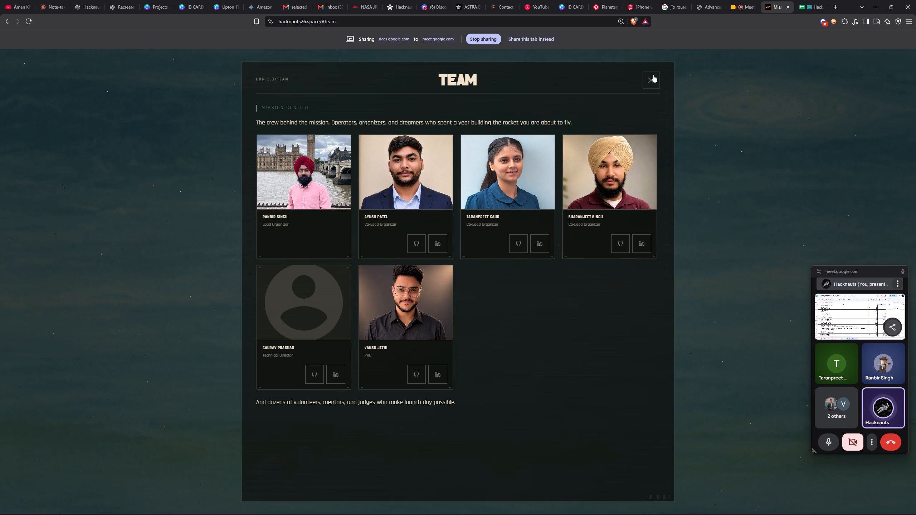
{"action": "left_click", "coordinate": [654, 75]}
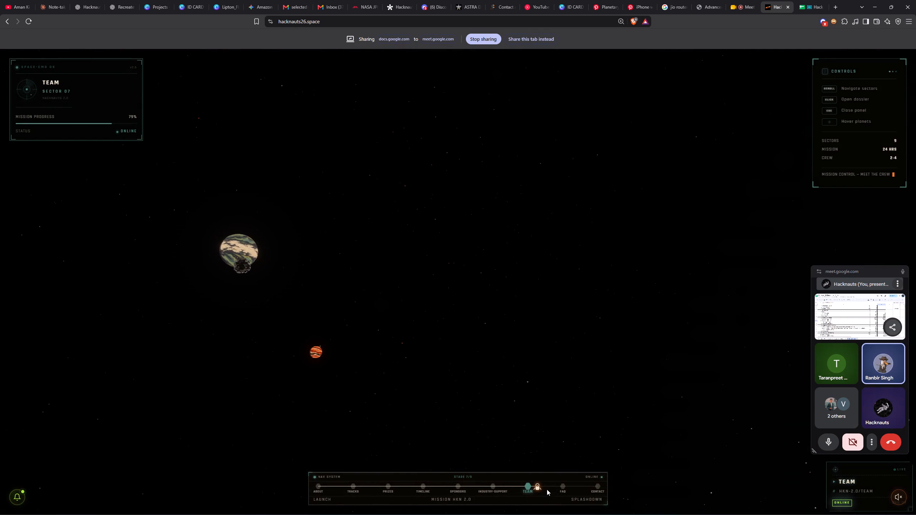
{"action": "left_click", "coordinate": [388, 486]}
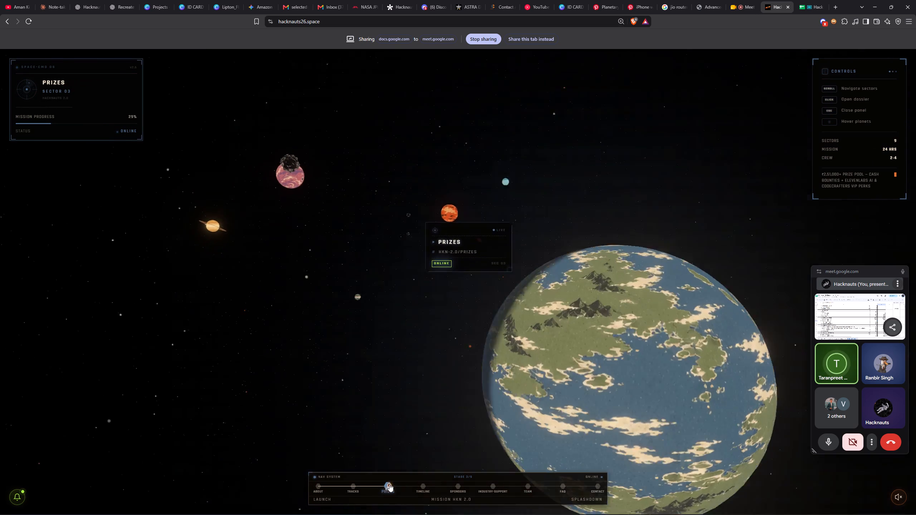
{"action": "left_click", "coordinate": [485, 293]}
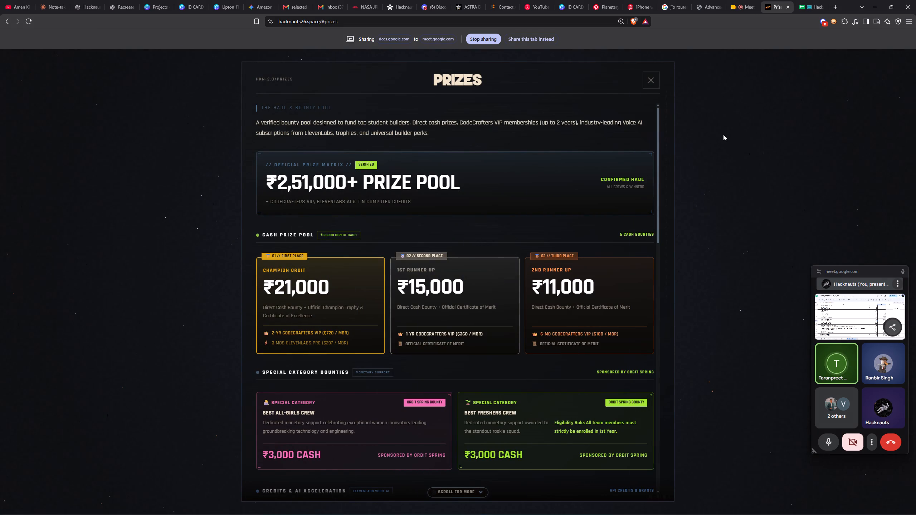
Back in the Hacknauts 2.0 Budget sheet, set the price of OVERALL 2ND PRIZE in cell D12 to 15000.
{"action": "left_click", "coordinate": [808, 0]}
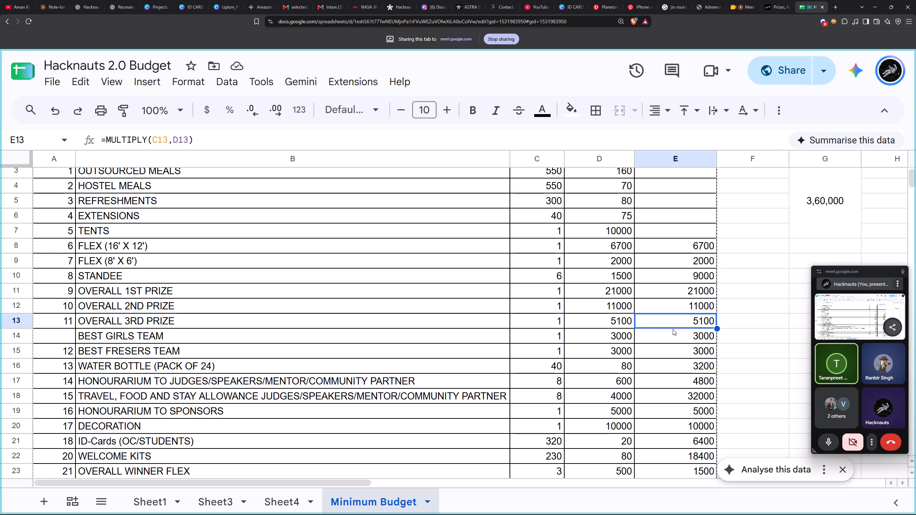
{"action": "double_click", "coordinate": [618, 307]}
{"action": "left_click", "coordinate": [619, 305]}
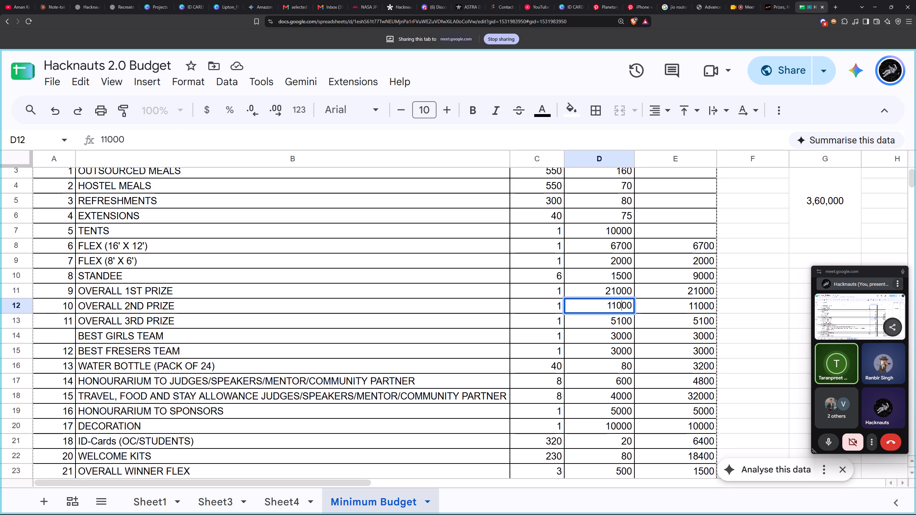
{"action": "left_click", "coordinate": [617, 307]}
{"action": "key", "text": "BackSpace"}
{"action": "key", "text": "5"}
Set the price of OVERALL 3RD PRIZE in cell D13 to 11000.
{"action": "double_click", "coordinate": [618, 321]}
{"action": "left_click_drag", "start_coordinate": [619, 321], "coordinate": [600, 322]}
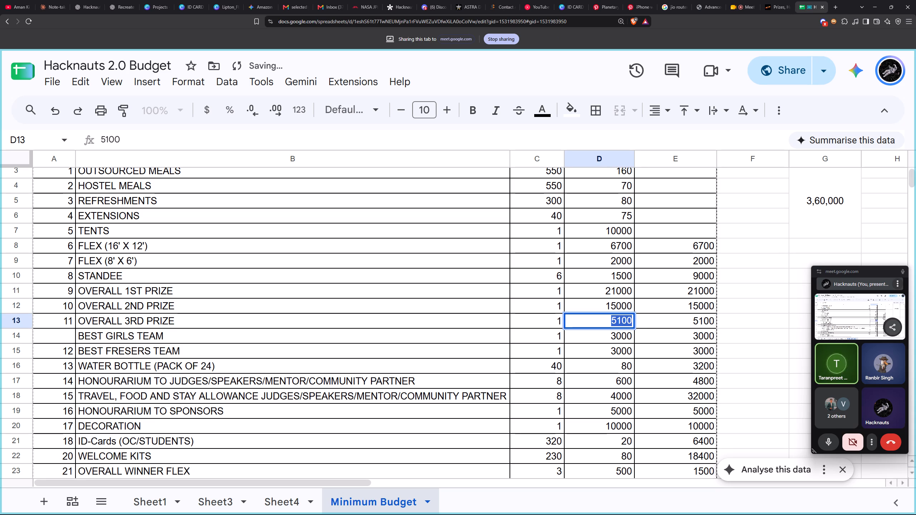
{"action": "left_click_drag", "start_coordinate": [600, 322], "coordinate": [601, 322]}
{"action": "left_click", "coordinate": [614, 320]}
{"action": "key", "text": "BackSpace"}
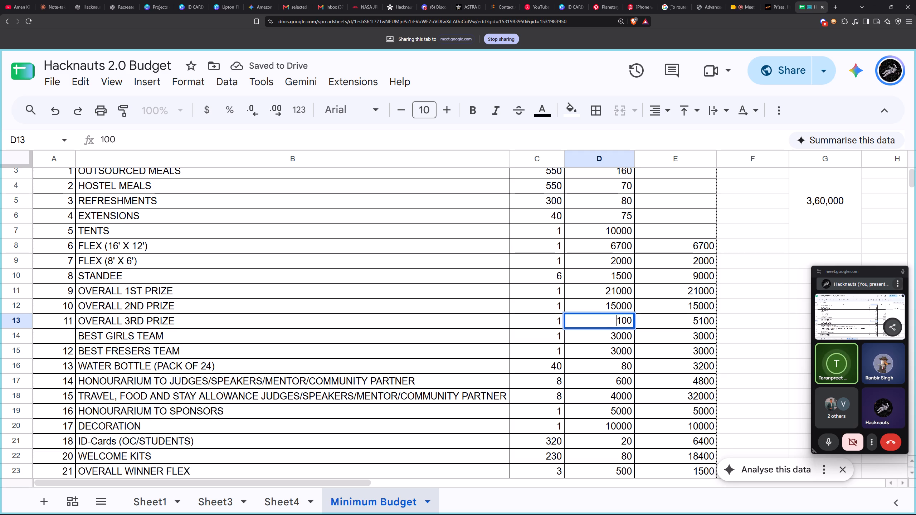
{"action": "key", "text": "1"}
{"action": "key", "text": "Right"}
{"action": "key", "text": "0"}
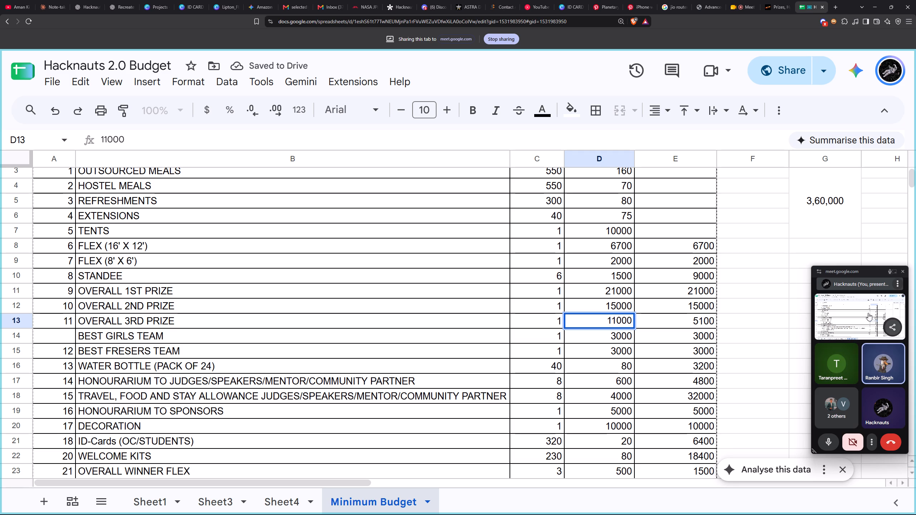
{"action": "left_click", "coordinate": [716, 363]}
{"action": "left_click", "coordinate": [744, 344]}
Set the quantity of HONOURARIUM TO JUDGES/SPEAKERS/MENTOR/COMMUNITY PARTNER in cell C17 to 25.
{"action": "scroll", "coordinate": [744, 344], "scroll_direction": "down", "scroll_amount": 2}
{"action": "scroll", "coordinate": [744, 344], "scroll_direction": "up", "scroll_amount": 1}
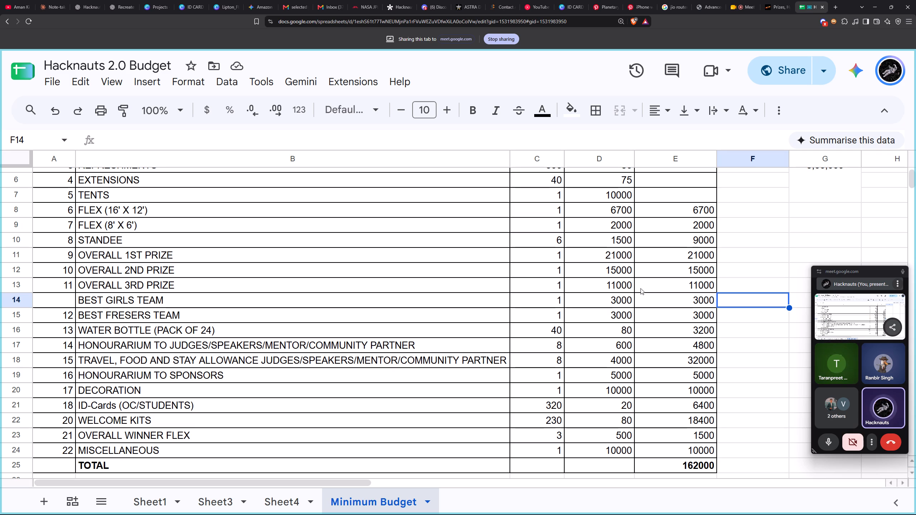
{"action": "double_click", "coordinate": [610, 348]}
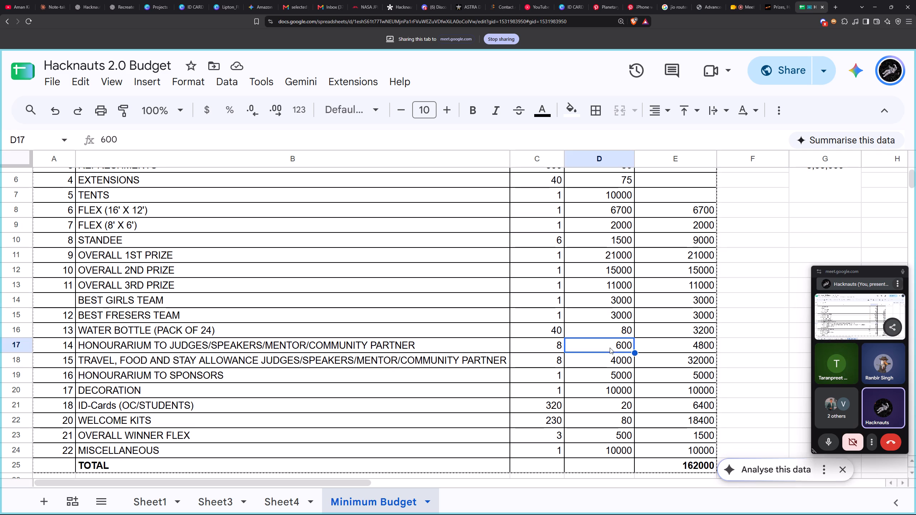
{"action": "left_click_drag", "start_coordinate": [610, 348], "coordinate": [682, 345]}
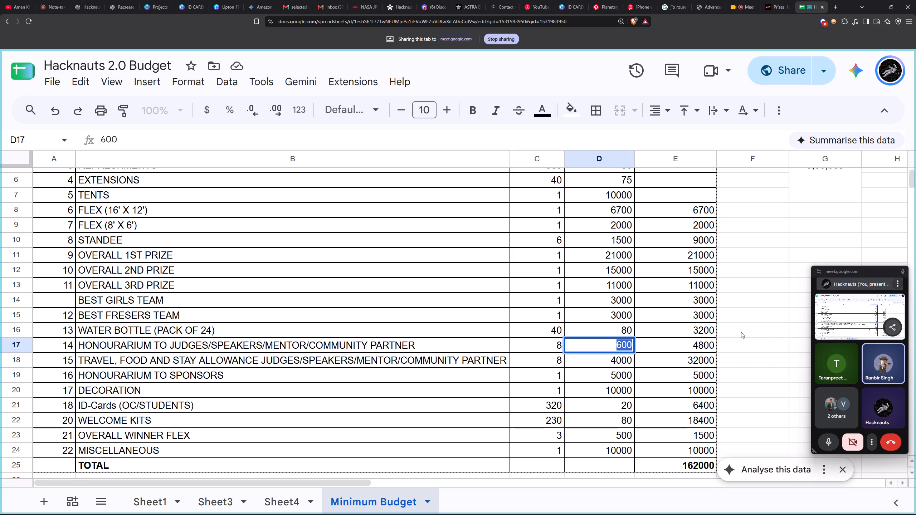
{"action": "double_click", "coordinate": [546, 340]}
{"action": "left_click_drag", "start_coordinate": [540, 345], "coordinate": [596, 344]}
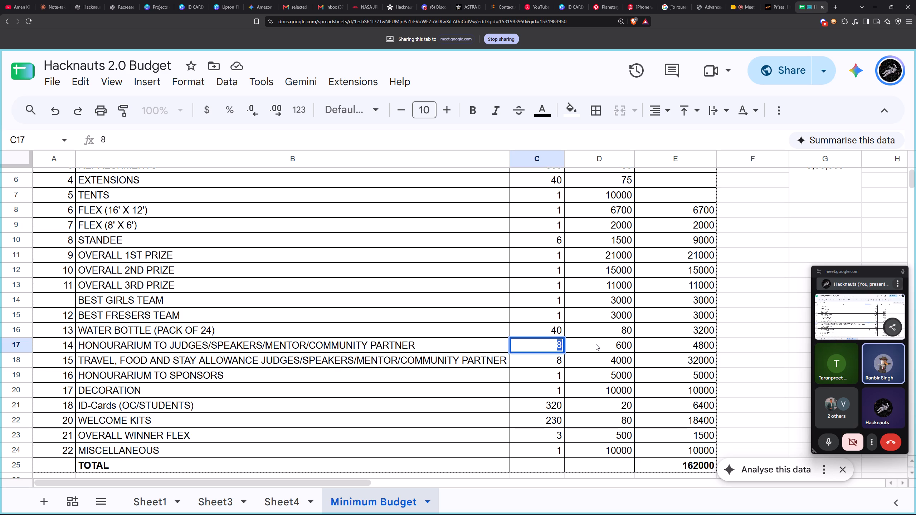
{"action": "type", "text": "25"}
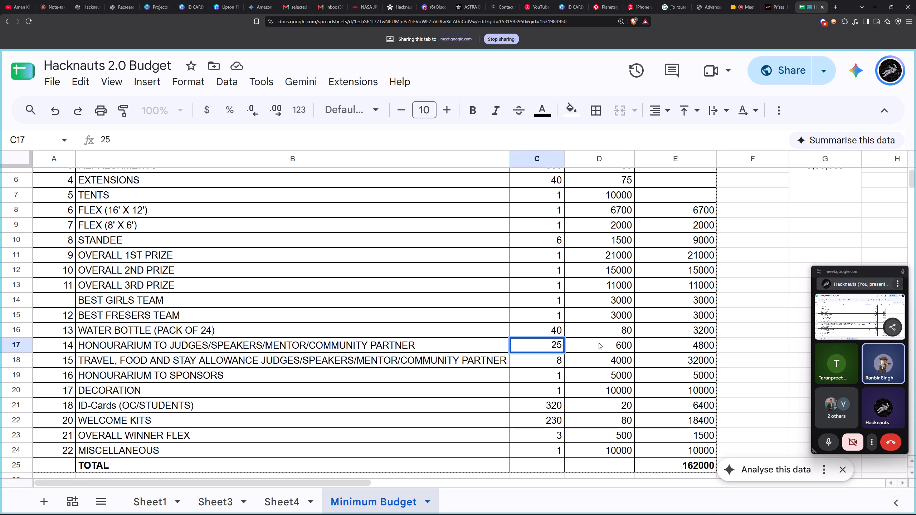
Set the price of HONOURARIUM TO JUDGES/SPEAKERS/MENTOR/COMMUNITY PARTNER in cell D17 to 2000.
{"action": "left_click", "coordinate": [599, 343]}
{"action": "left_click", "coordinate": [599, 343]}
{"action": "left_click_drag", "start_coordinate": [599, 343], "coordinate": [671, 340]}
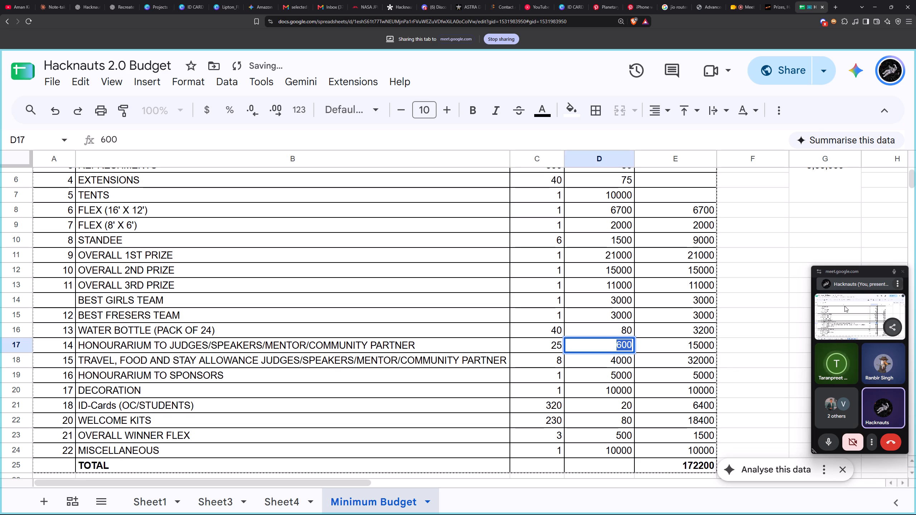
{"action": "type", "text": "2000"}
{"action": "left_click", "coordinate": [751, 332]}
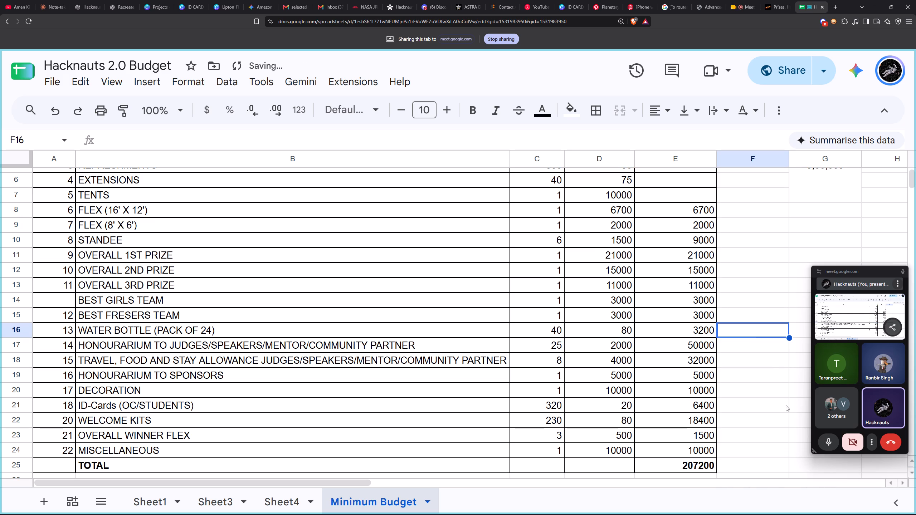
Set the quantity of the TRAVEL, FOOD AND STAY ALLOWANCE row in cell C18 to 10.
{"action": "left_click", "coordinate": [786, 405]}
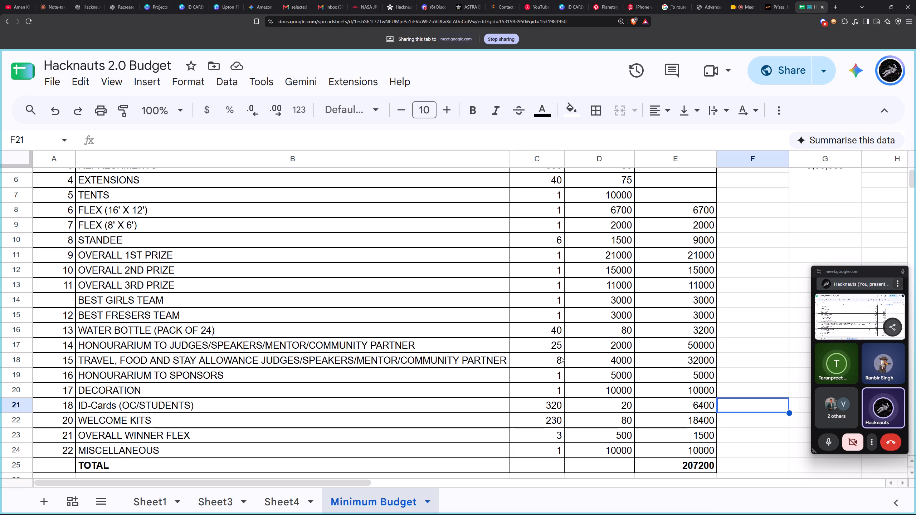
{"action": "left_click", "coordinate": [561, 357]}
{"action": "left_click", "coordinate": [561, 357]}
{"action": "left_click_drag", "start_coordinate": [561, 357], "coordinate": [557, 357]}
{"action": "type", "text": "10"}
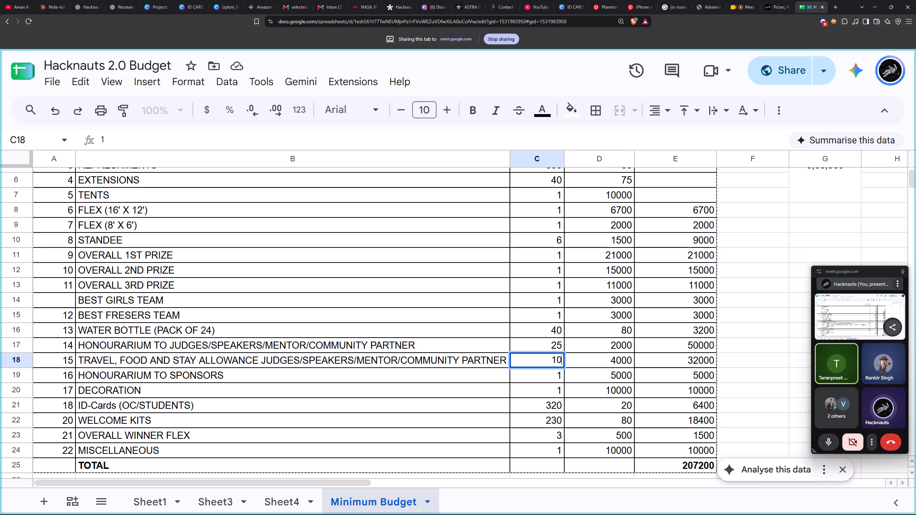
{"action": "left_click", "coordinate": [761, 338]}
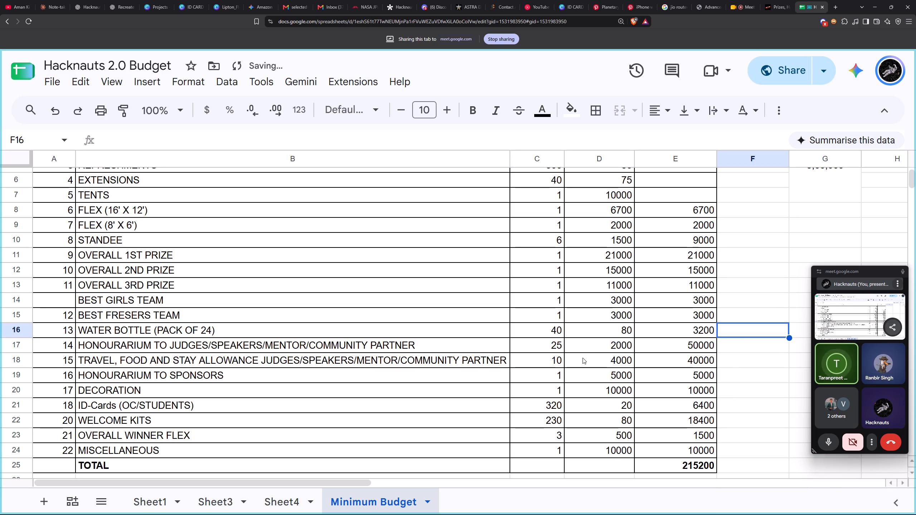
Set the price of the TRAVEL, FOOD AND STAY ALLOWANCE row in cell D18 to 3000.
{"action": "double_click", "coordinate": [618, 362]}
{"action": "left_click_drag", "start_coordinate": [603, 358], "coordinate": [674, 363]}
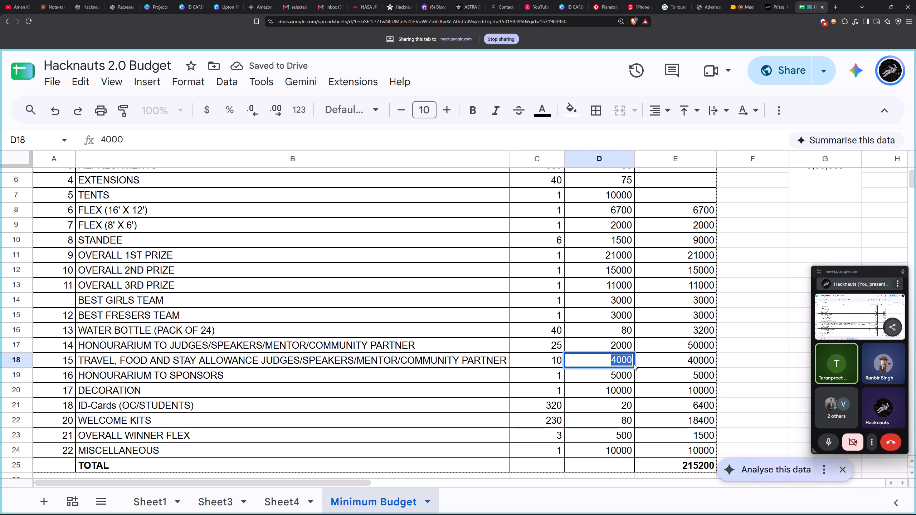
{"action": "type", "text": "3000"}
{"action": "left_click", "coordinate": [779, 339]}
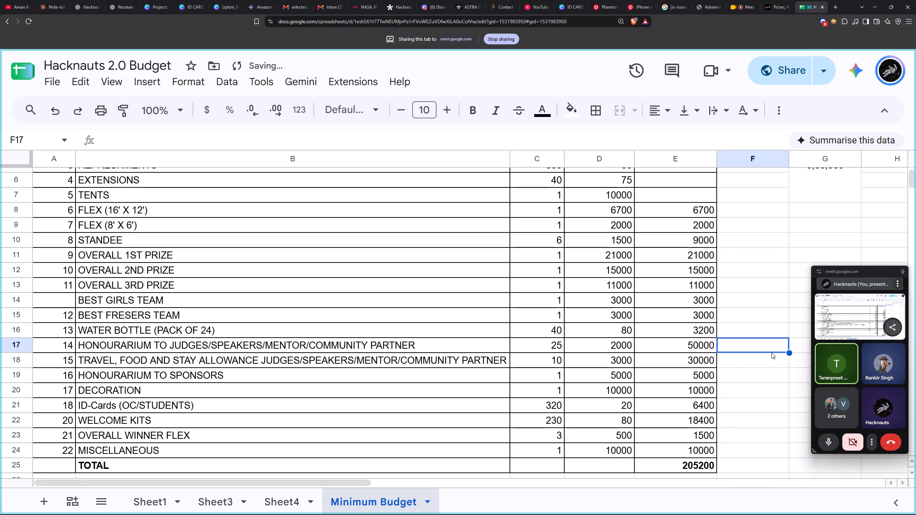
Examine the HONOURARIUM TO SPONSORS row, including its quantity and price.
{"action": "scroll", "coordinate": [766, 357], "scroll_direction": "down", "scroll_amount": 1}
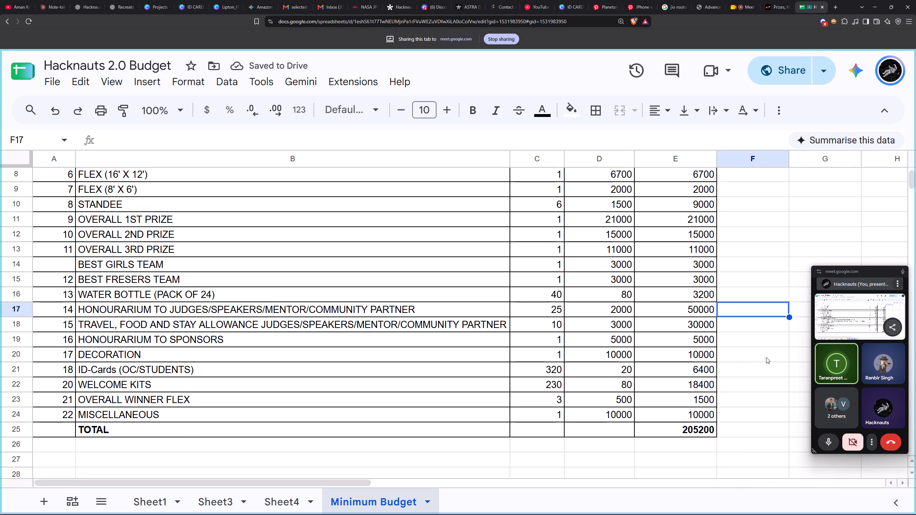
{"action": "left_click", "coordinate": [750, 338]}
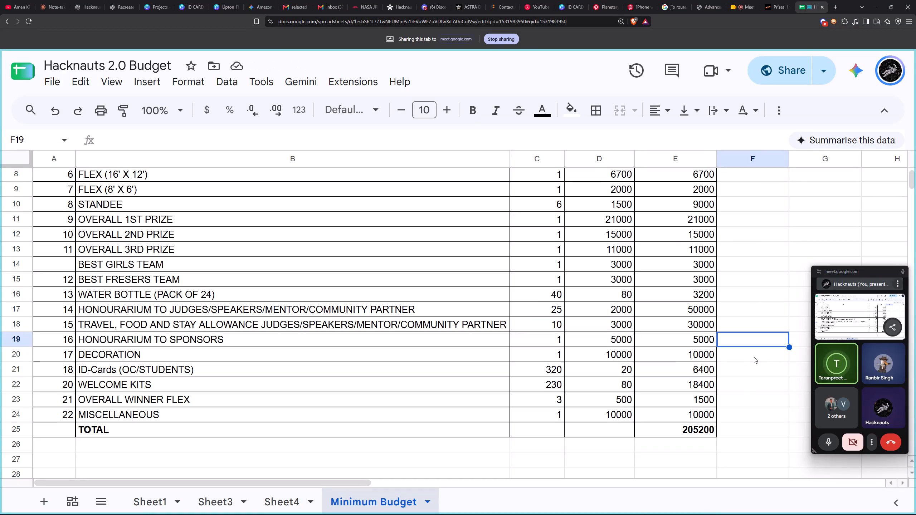
{"action": "double_click", "coordinate": [562, 344]}
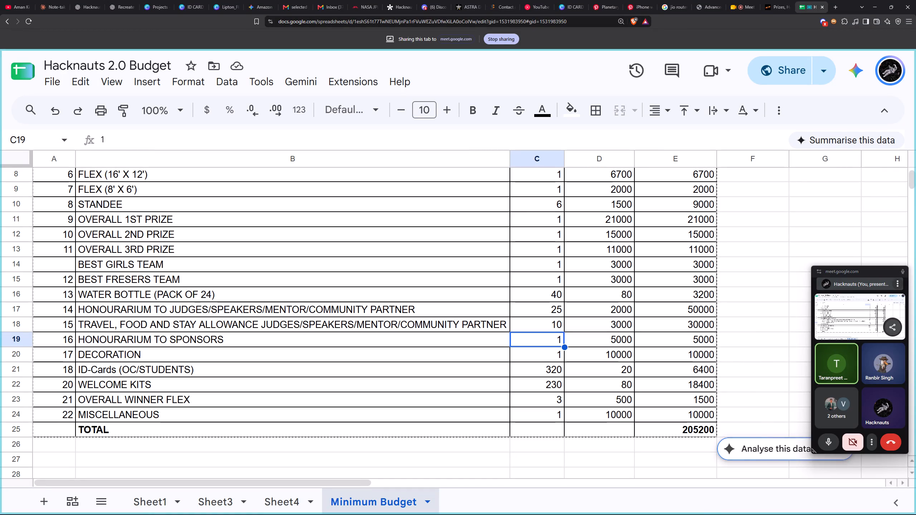
{"action": "double_click", "coordinate": [562, 340]}
{"action": "left_click_drag", "start_coordinate": [562, 340], "coordinate": [556, 342]}
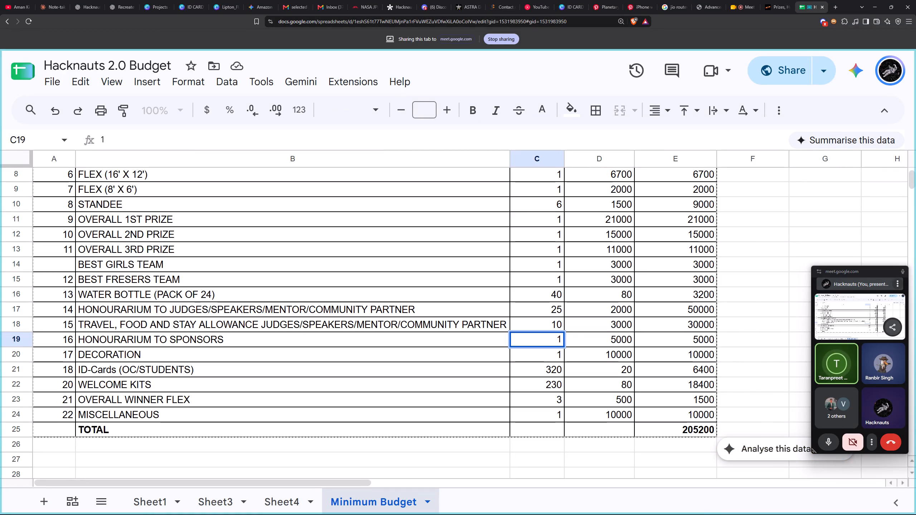
{"action": "left_click_drag", "start_coordinate": [557, 340], "coordinate": [574, 333]}
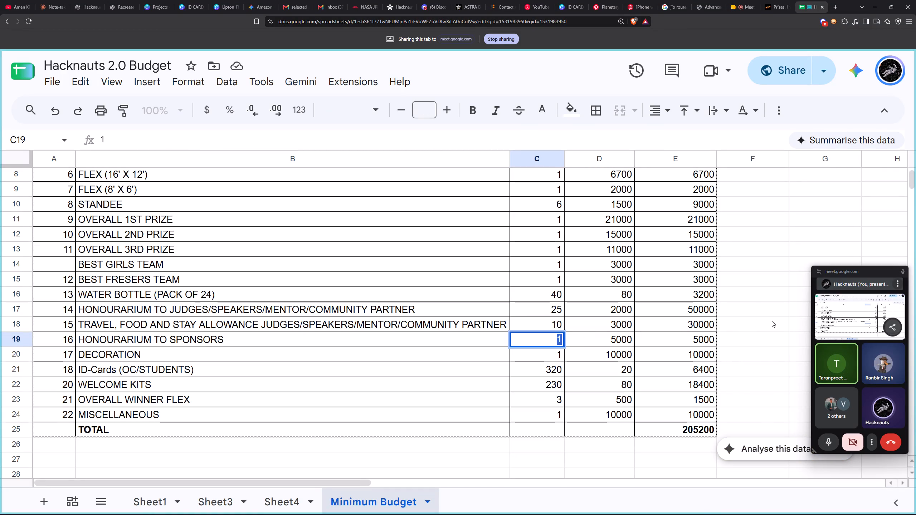
{"action": "left_click", "coordinate": [772, 321]}
{"action": "left_click", "coordinate": [764, 352]}
{"action": "left_click", "coordinate": [763, 345]}
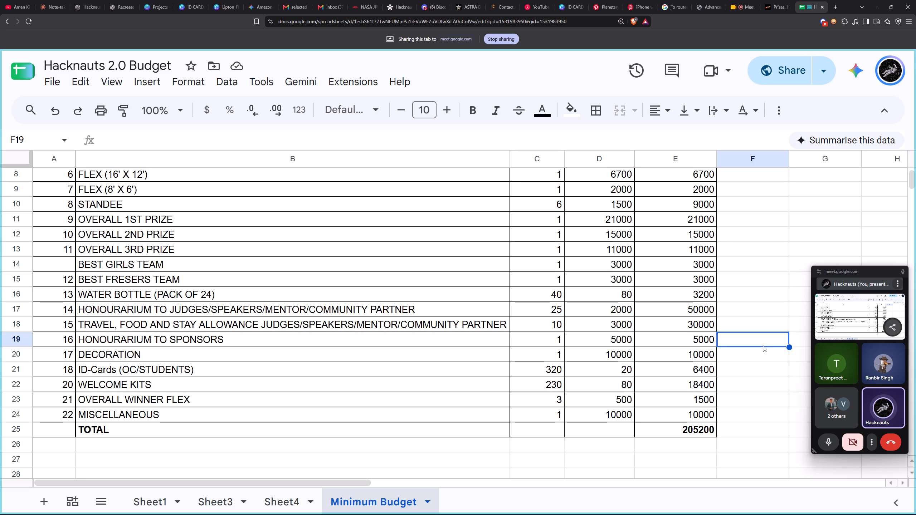
{"action": "double_click", "coordinate": [631, 333]}
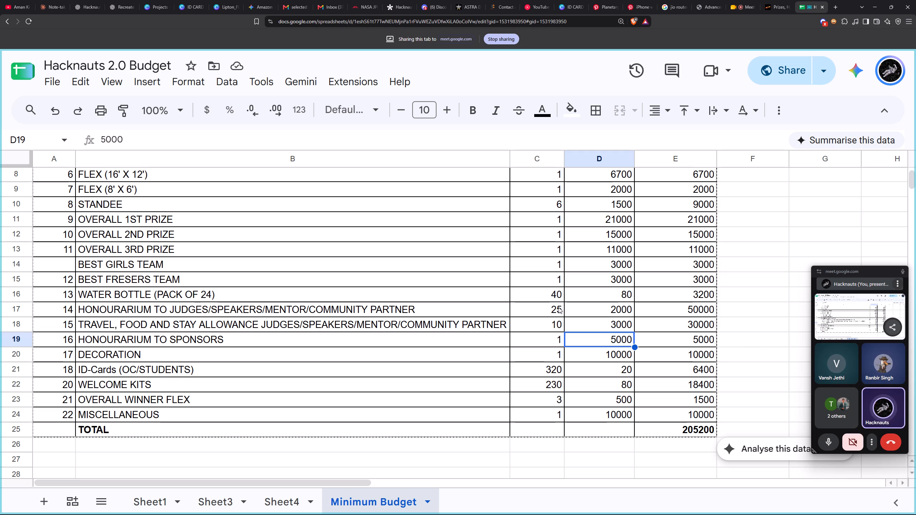
Set the price of HONOURARIUM TO JUDGES/SPEAKERS/MENTOR/COMMUNITY PARTNER in cell D17 to 400.
{"action": "double_click", "coordinate": [603, 305]}
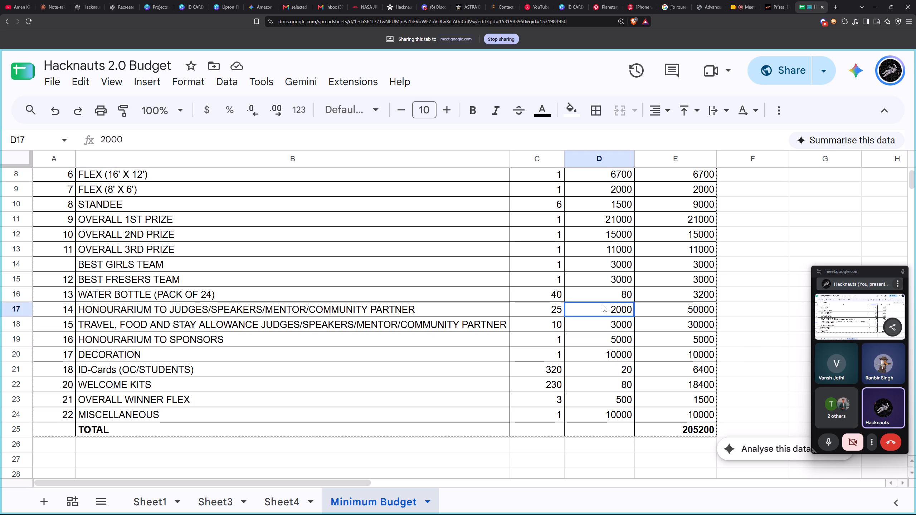
{"action": "left_click_drag", "start_coordinate": [603, 305], "coordinate": [657, 301]}
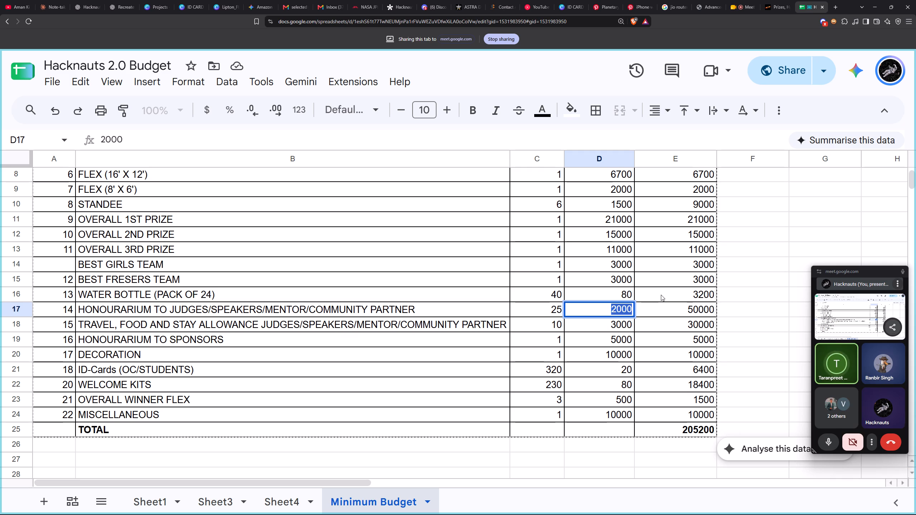
{"action": "key", "text": "4"}
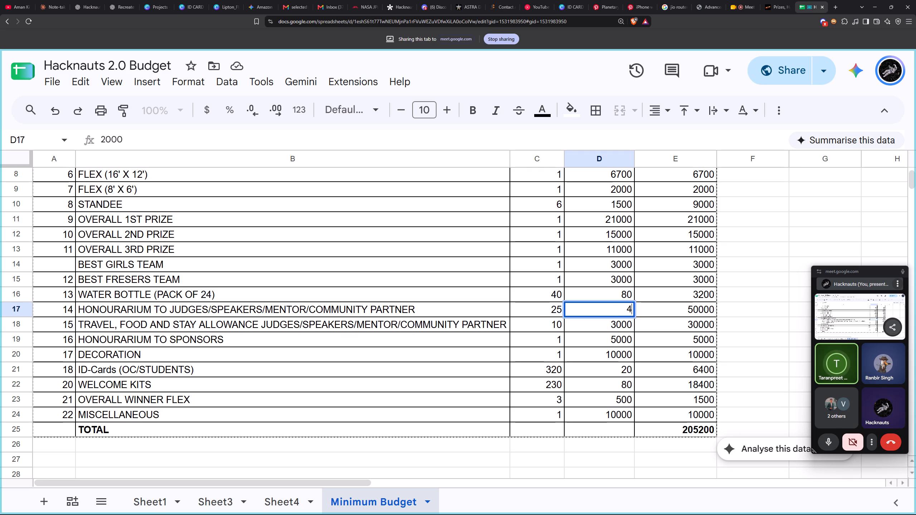
{"action": "type", "text": "00"}
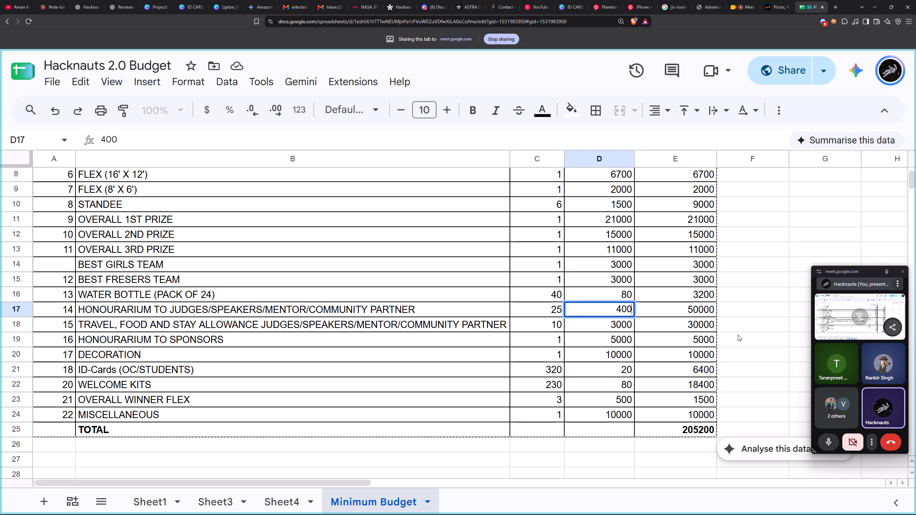
{"action": "left_click", "coordinate": [738, 335]}
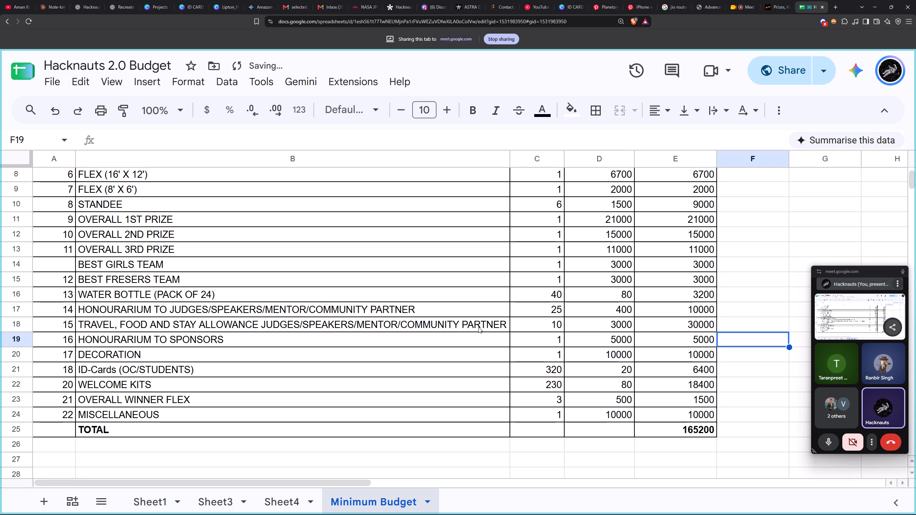
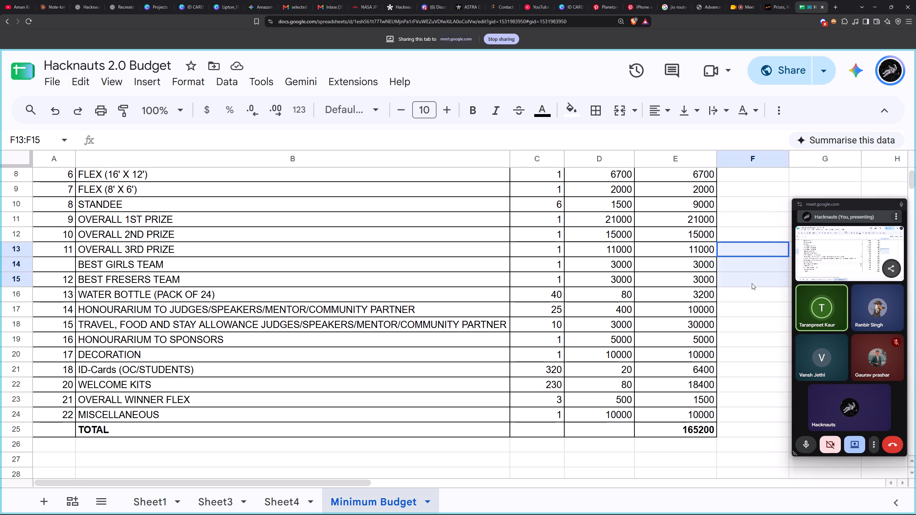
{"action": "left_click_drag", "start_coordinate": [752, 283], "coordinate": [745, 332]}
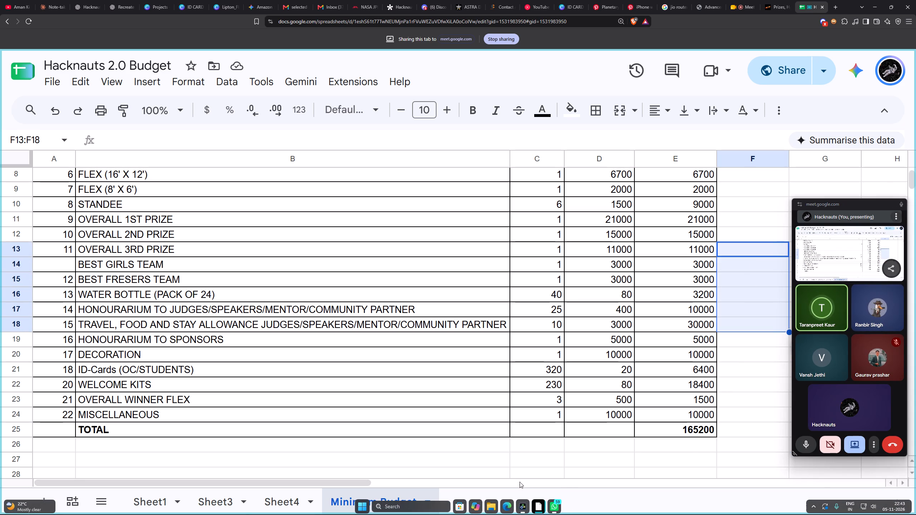
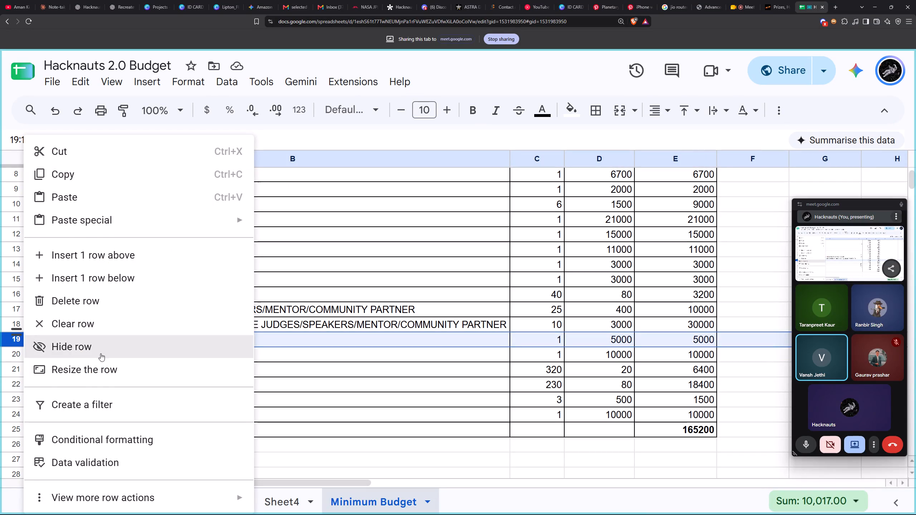
Insert one blank row directly above the HONOURARIUM TO SPONSORS row in the Minimum Budget sheet.
{"action": "left_click", "coordinate": [106, 261]}
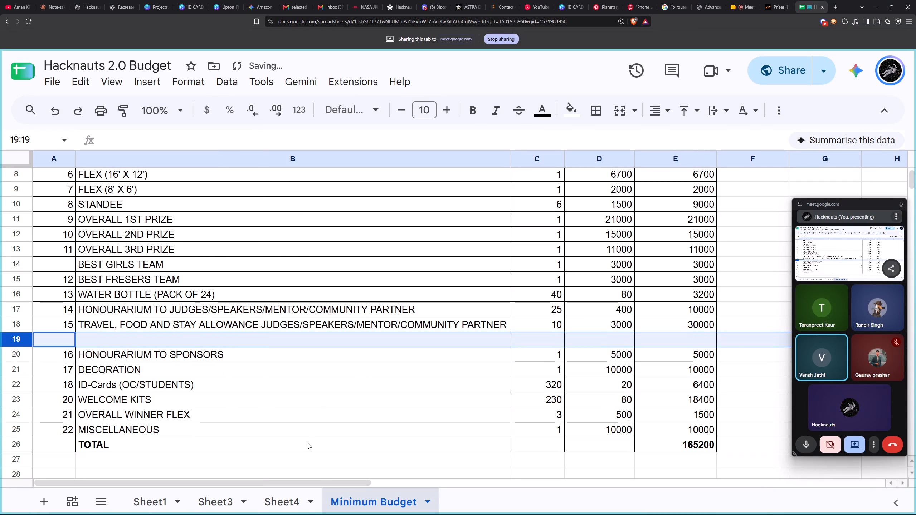
Examine the budget items in Sheet4, Sheet3 and Sheet1 for comparison, and return to the Minimum Budget sheet.
{"action": "left_click", "coordinate": [273, 500]}
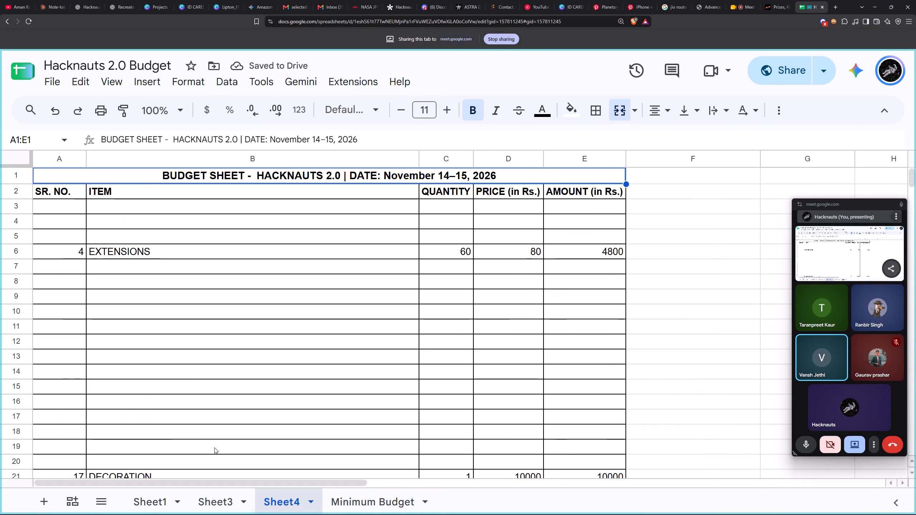
{"action": "scroll", "coordinate": [268, 408], "scroll_direction": "down", "scroll_amount": 6}
{"action": "left_click", "coordinate": [203, 499]}
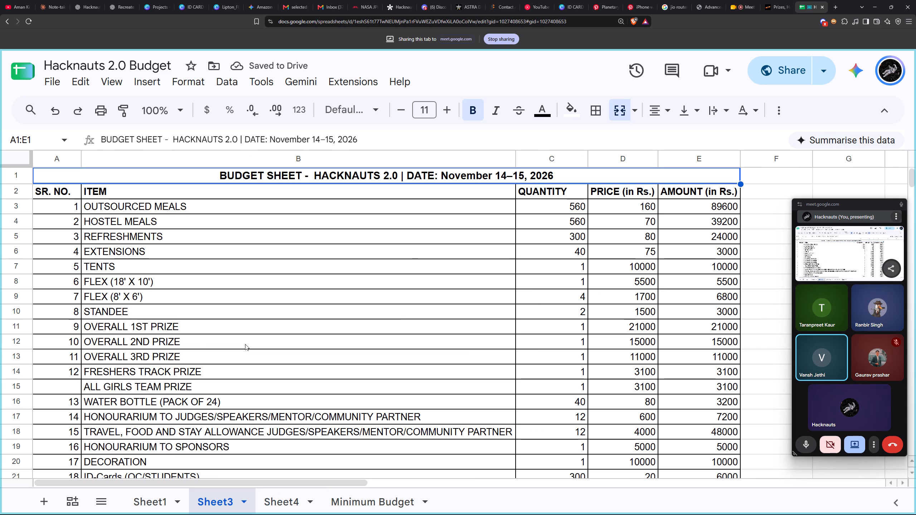
{"action": "scroll", "coordinate": [249, 340], "scroll_direction": "down", "scroll_amount": 4}
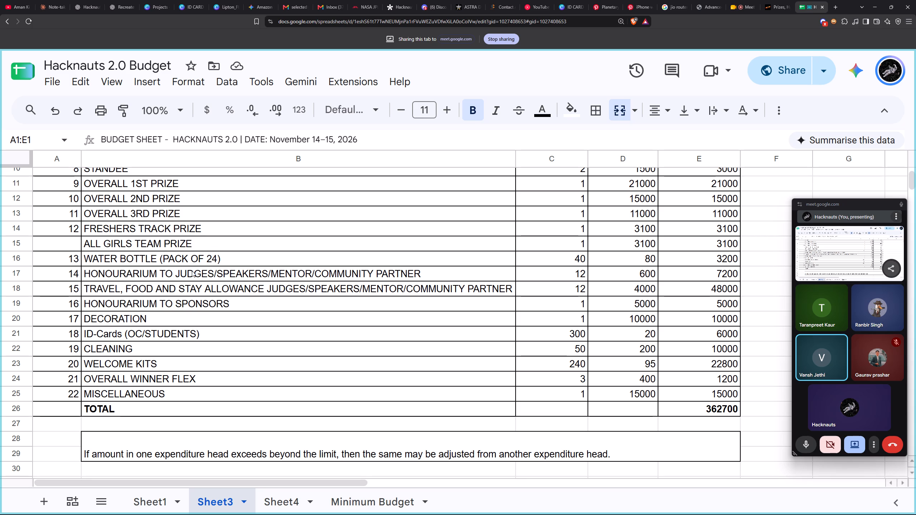
{"action": "scroll", "coordinate": [168, 373], "scroll_direction": "up", "scroll_amount": 4}
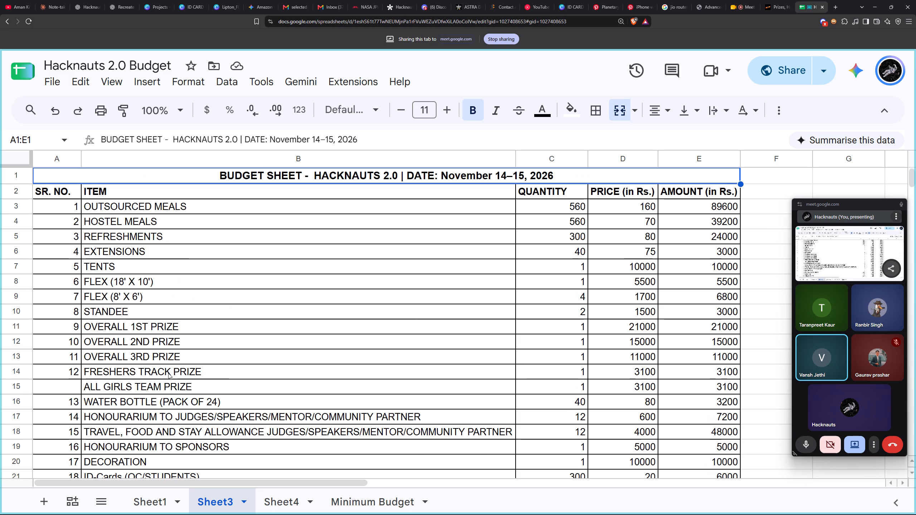
{"action": "scroll", "coordinate": [168, 373], "scroll_direction": "up", "scroll_amount": 1}
{"action": "scroll", "coordinate": [168, 373], "scroll_direction": "down", "scroll_amount": 4}
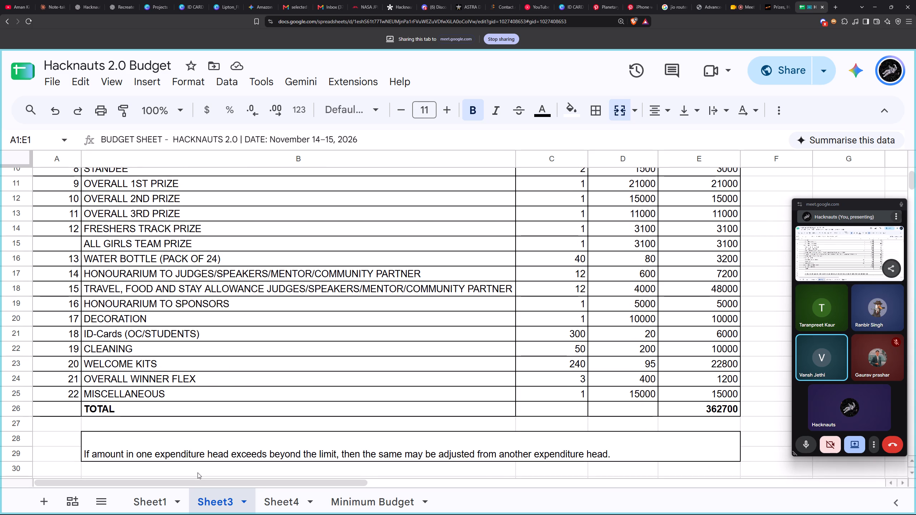
{"action": "left_click", "coordinate": [130, 502]}
{"action": "scroll", "coordinate": [284, 408], "scroll_direction": "down", "scroll_amount": 2}
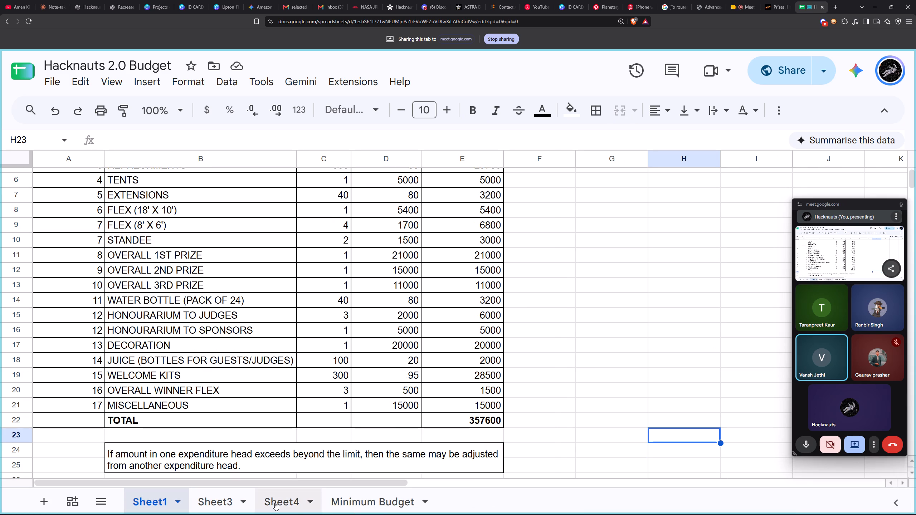
{"action": "left_click", "coordinate": [336, 495]}
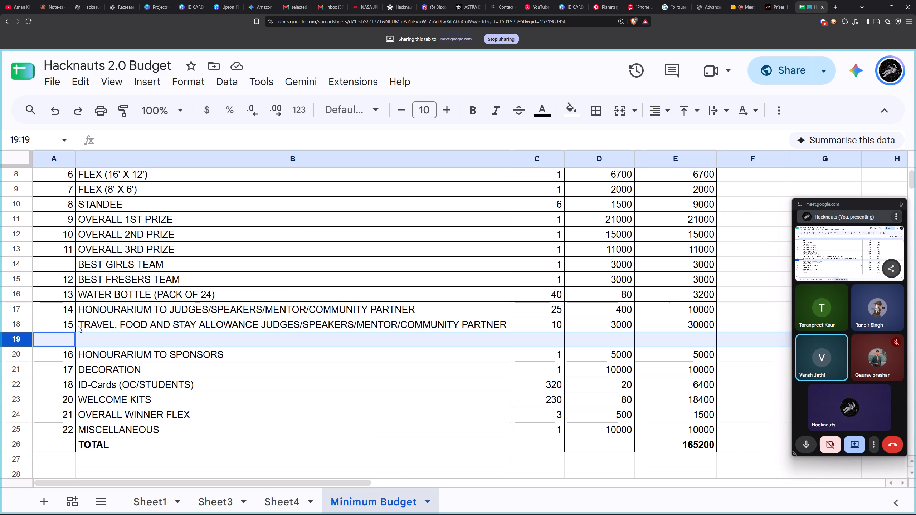
Enter the item name "TA-DA TO MENTORS/JUDGES/COMMUNITY PARTNER/SPEAKERS" in the blank row 19.
{"action": "double_click", "coordinate": [94, 343]}
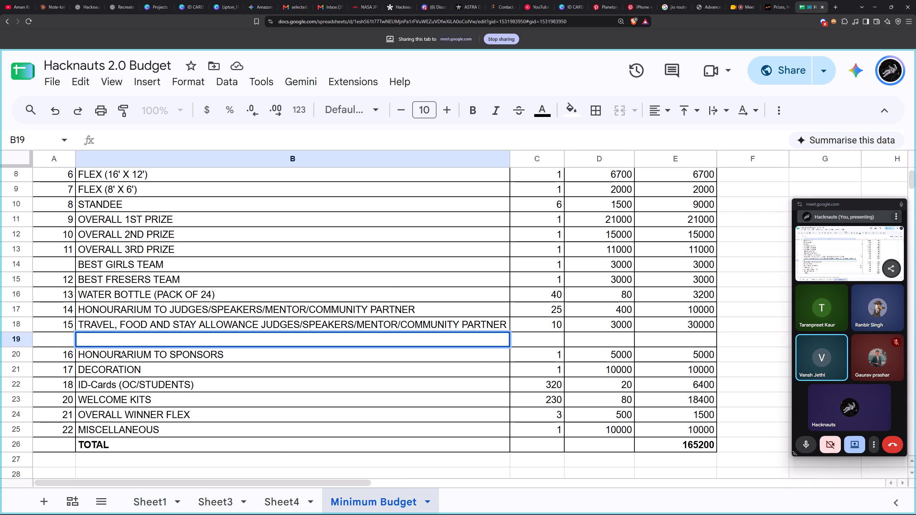
{"action": "type", "text": "TA"}
{"action": "type", "text": "-DA"}
{"action": "key", "text": "space"}
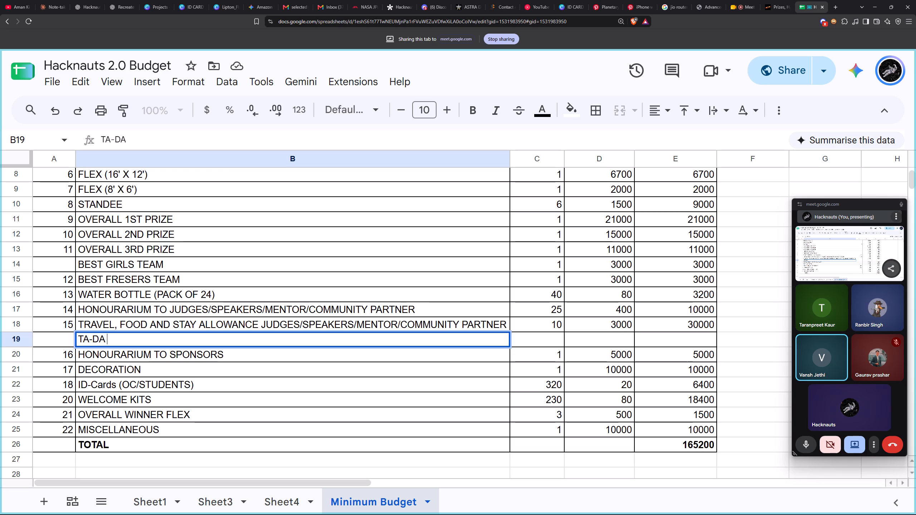
{"action": "type", "text": "for"}
{"action": "key", "text": "space"}
{"action": "key", "text": "BackSpace"}
{"action": "key", "text": "BackSpace"}
{"action": "key", "text": "shift+BackSpace"}
{"action": "key", "text": "shift+BackSpace"}
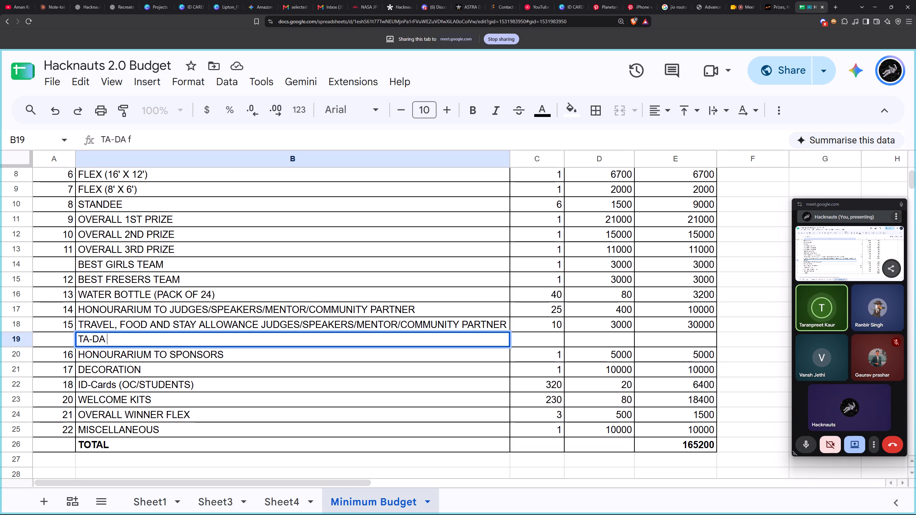
{"action": "type", "text": "FOR"}
{"action": "key", "text": "shift+BackSpace"}
{"action": "key", "text": "shift+BackSpace"}
{"action": "key", "text": "shift+BackSpace"}
{"action": "type", "text": "TO MENTORS?JUDGES"}
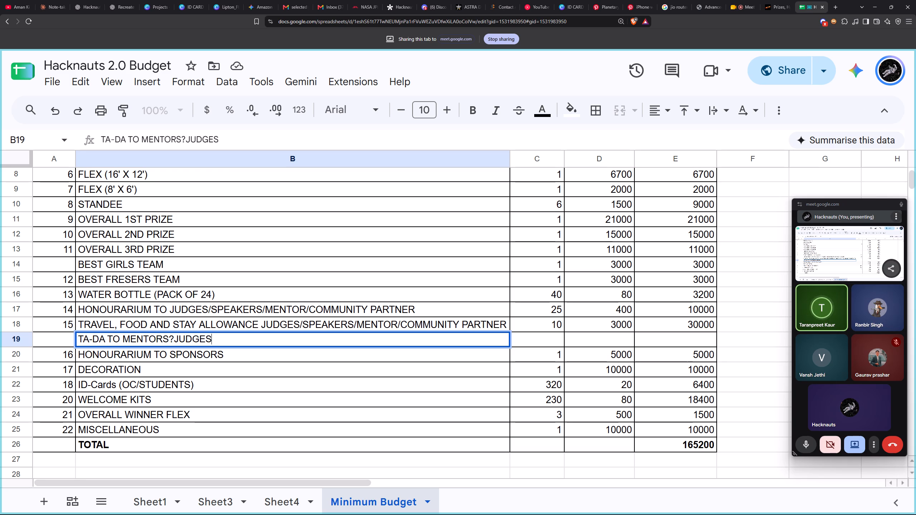
{"action": "key", "text": "shift+BackSpace"}
{"action": "key", "text": "shift+BackSpace"}
{"action": "key", "text": "shift+BackSpace"}
{"action": "key", "text": "shift+BackSpace"}
{"action": "key", "text": "shift+BackSpace"}
{"action": "key", "text": "shift+BackSpace"}
{"action": "key", "text": "shift+BackSpace"}
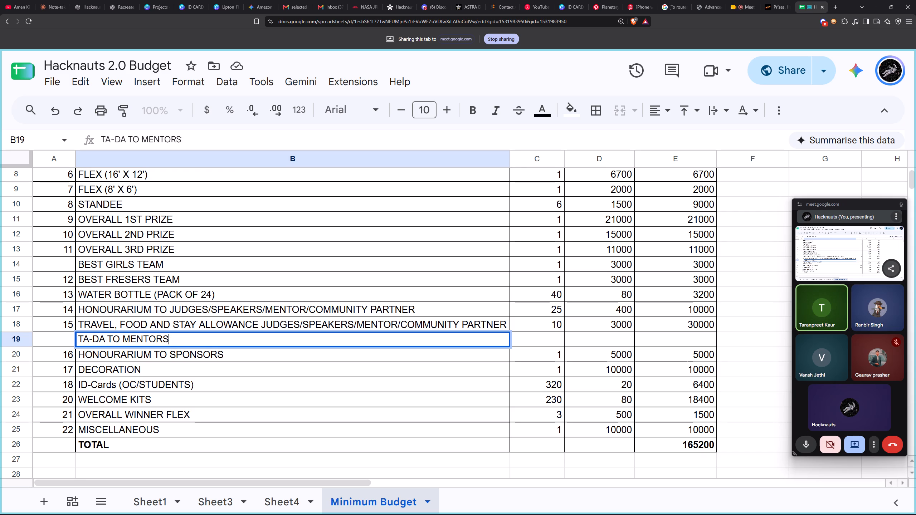
{"action": "type", "text": "/JUDGES"}
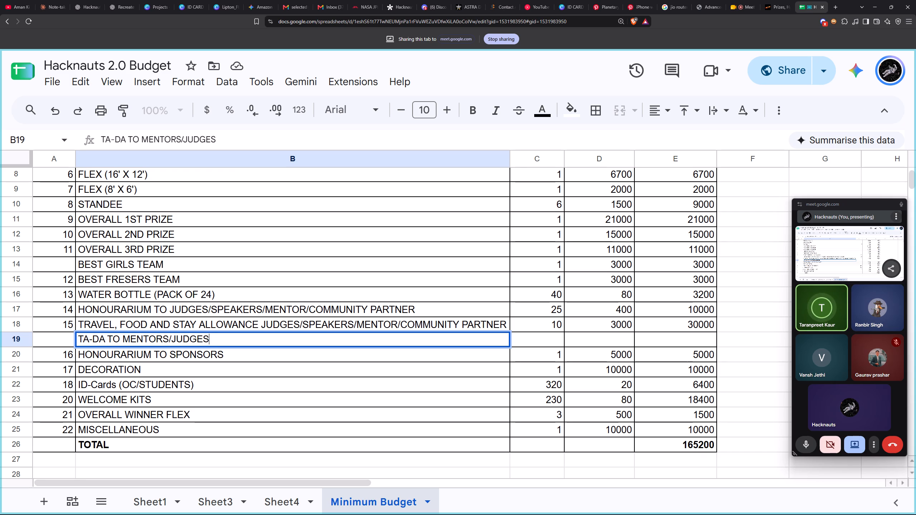
{"action": "key", "text": "slash"}
{"action": "type", "text": "COMM"}
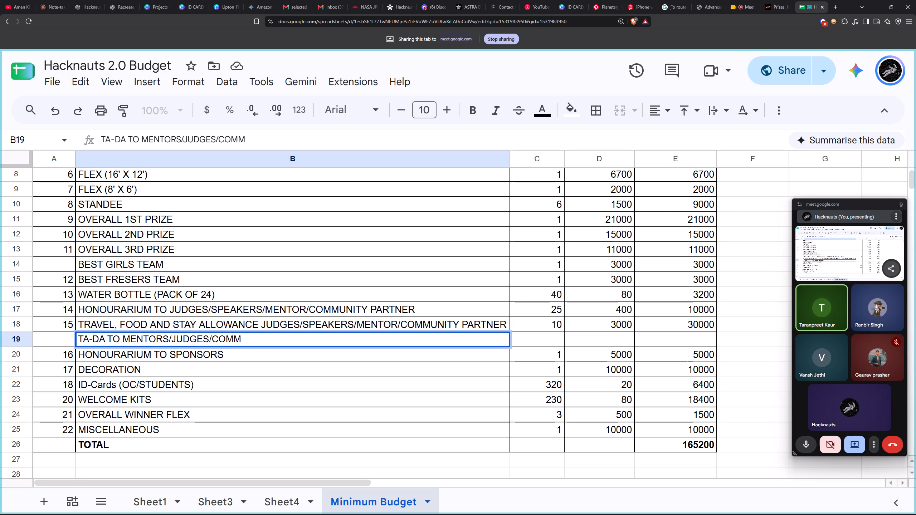
{"action": "type", "text": "UNITY"}
{"action": "key", "text": "space"}
{"action": "type", "text": "PA"}
{"action": "type", "text": "RTNER"}
{"action": "key", "text": "space"}
{"action": "type", "text": "?"}
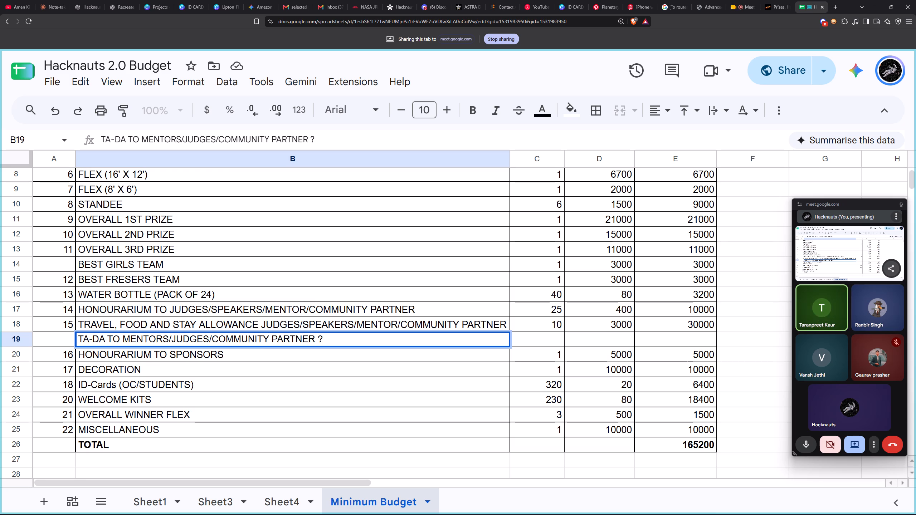
{"action": "key", "text": "BackSpace"}
{"action": "key", "text": "BackSpace"}
{"action": "key", "text": "shift+question"}
{"action": "key", "text": "BackSpace"}
{"action": "key", "text": "slash"}
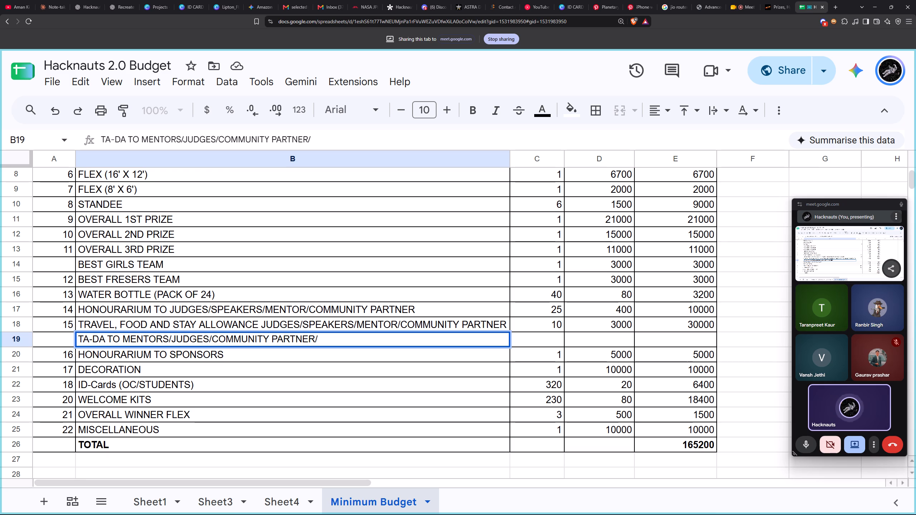
{"action": "type", "text": "SPEAKER"}
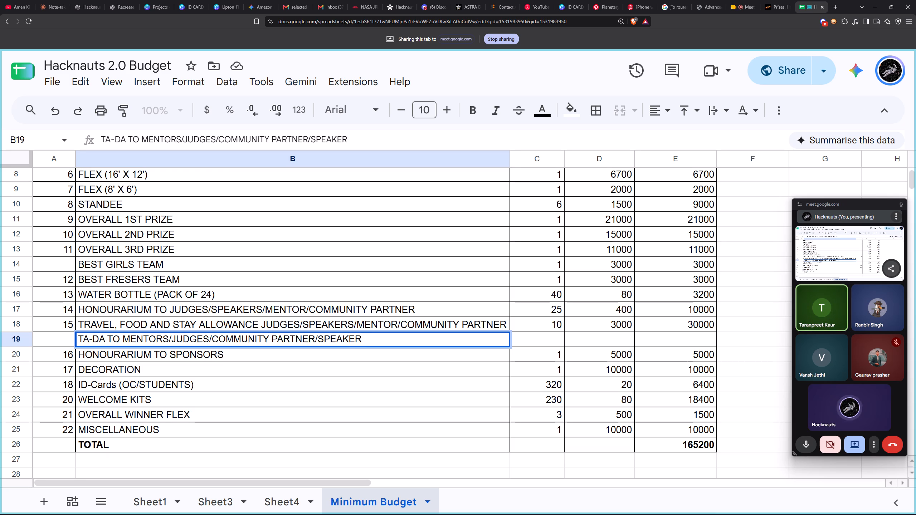
{"action": "key", "text": "shift+s"}
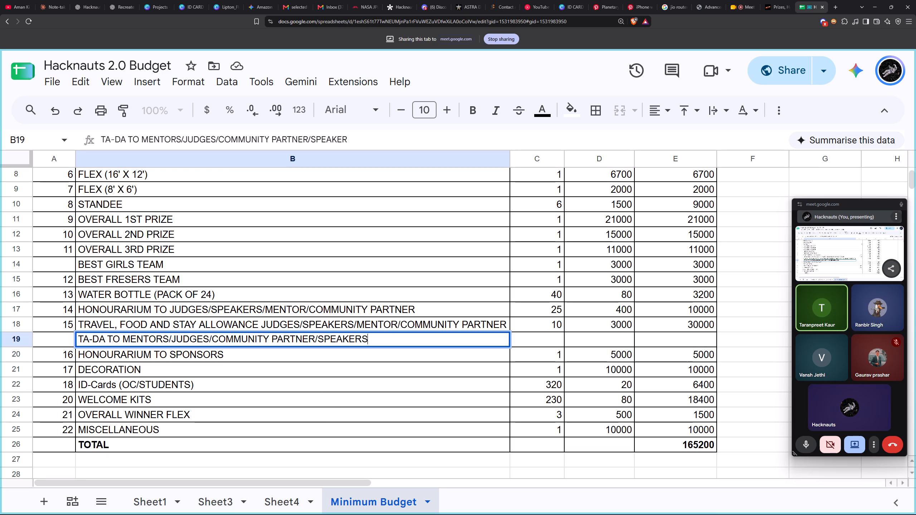
Fill in the TA-DA row with quantity 25, price 2000 and amount 50000.
{"action": "double_click", "coordinate": [550, 336]}
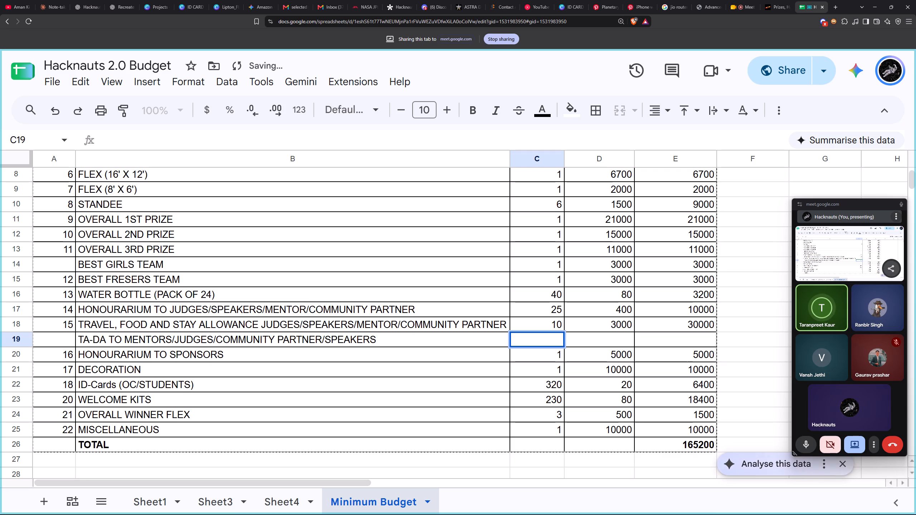
{"action": "type", "text": "25"}
{"action": "double_click", "coordinate": [701, 340]}
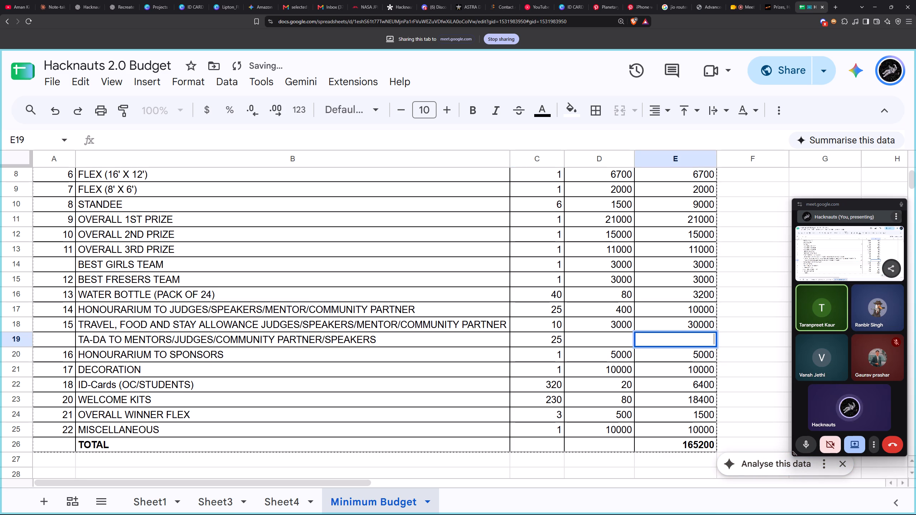
{"action": "double_click", "coordinate": [622, 338]}
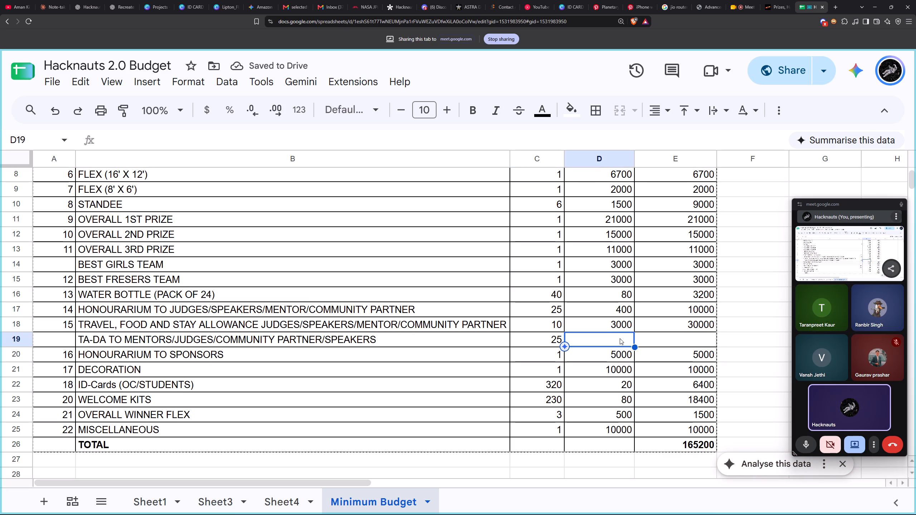
{"action": "double_click", "coordinate": [623, 343]}
{"action": "triple_click", "coordinate": [627, 338]}
{"action": "type", "text": "2000"}
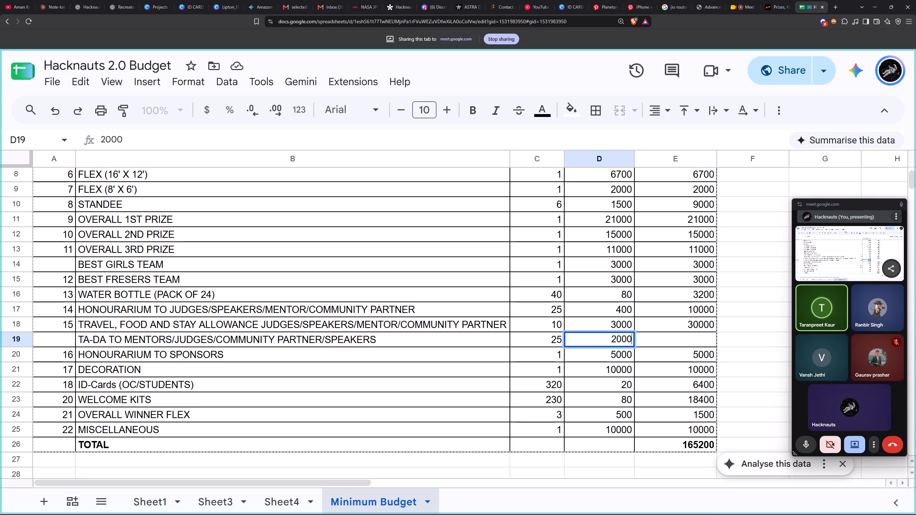
{"action": "double_click", "coordinate": [667, 339]}
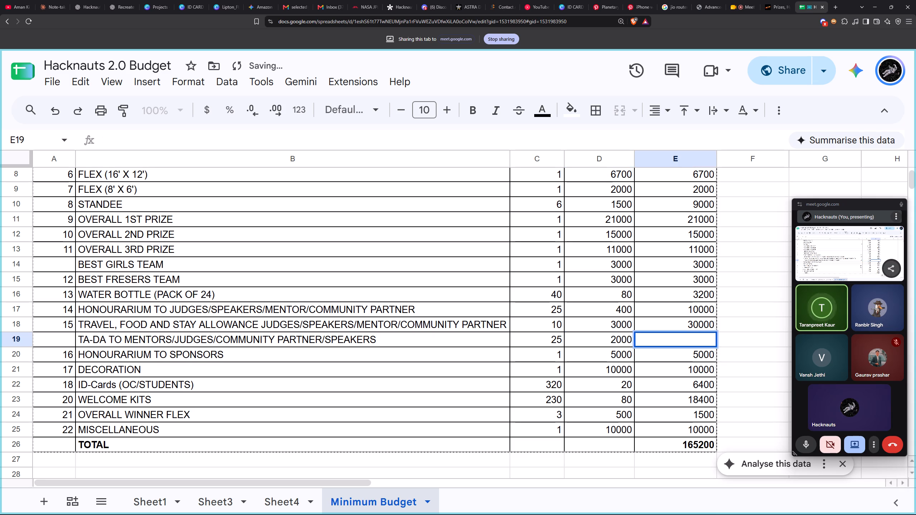
{"action": "type", "text": "50000"}
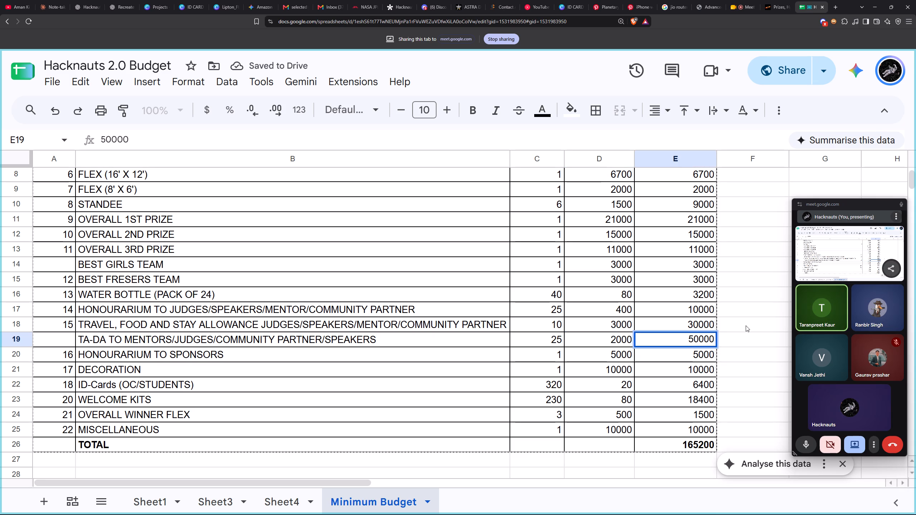
{"action": "left_click", "coordinate": [745, 326]}
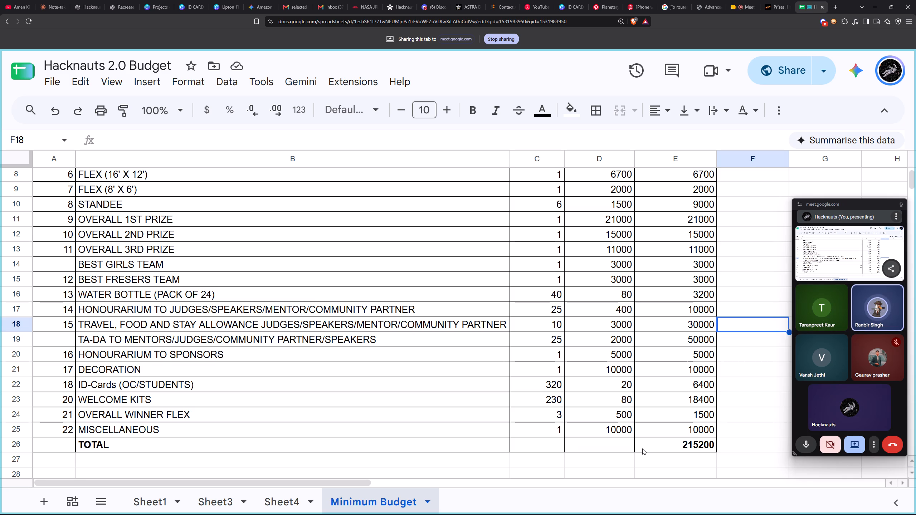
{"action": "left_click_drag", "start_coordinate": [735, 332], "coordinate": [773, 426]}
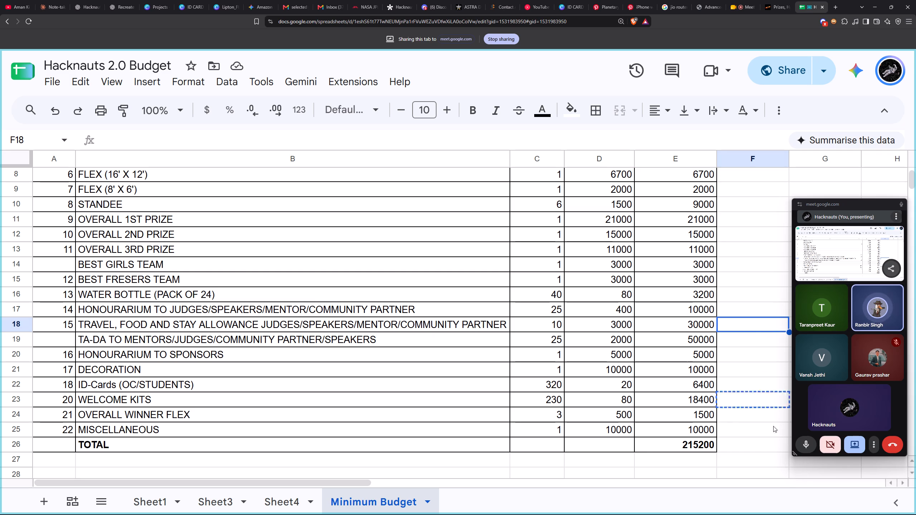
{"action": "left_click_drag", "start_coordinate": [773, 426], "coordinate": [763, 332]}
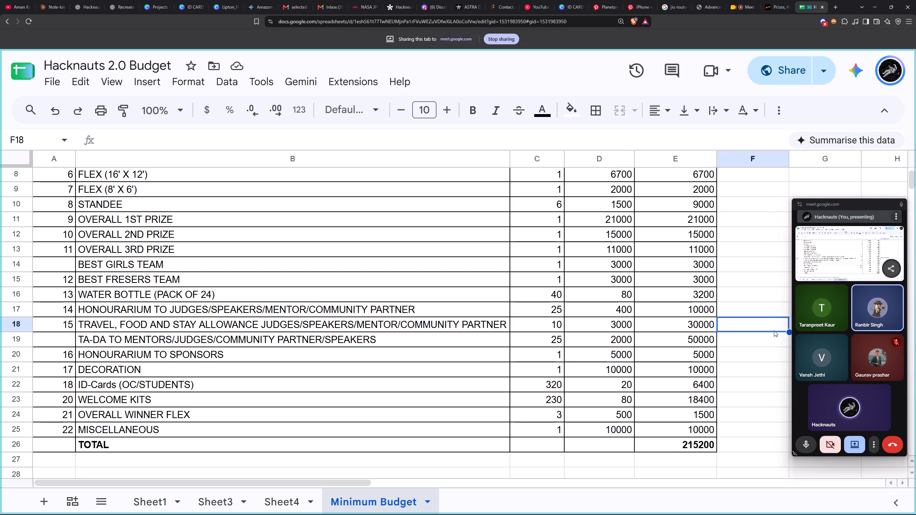
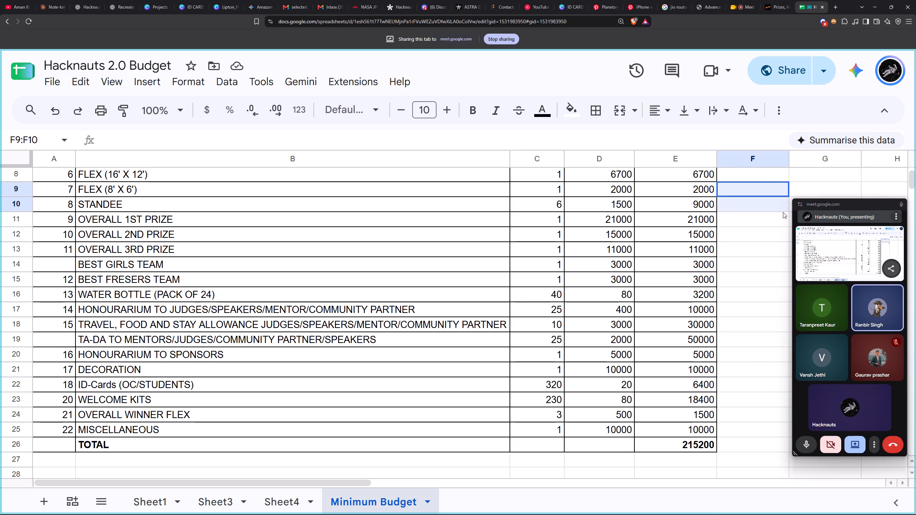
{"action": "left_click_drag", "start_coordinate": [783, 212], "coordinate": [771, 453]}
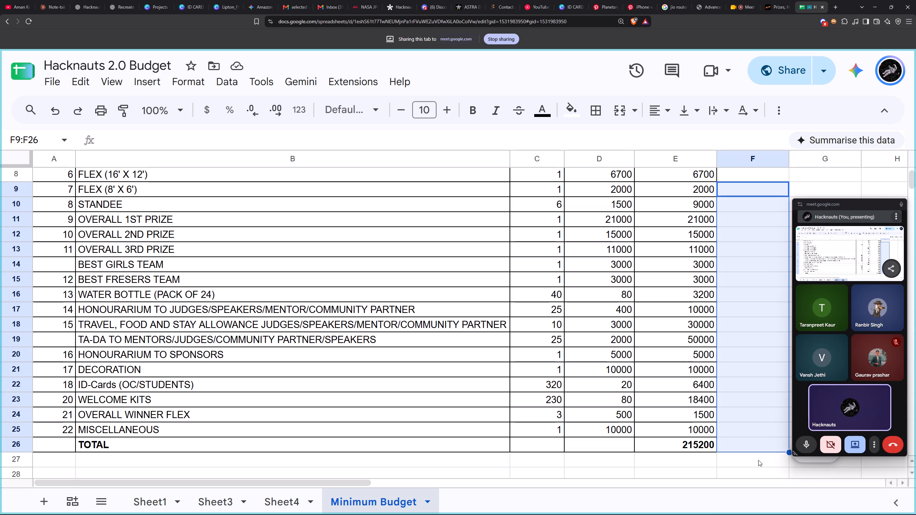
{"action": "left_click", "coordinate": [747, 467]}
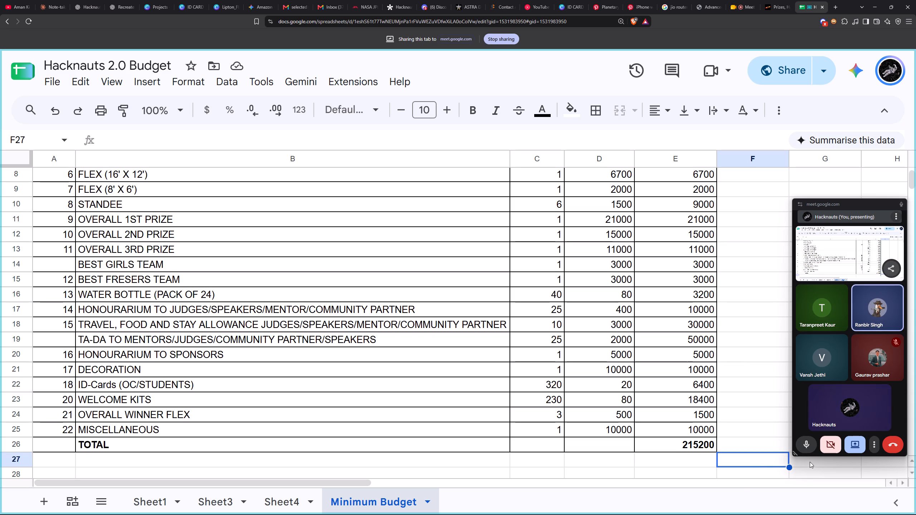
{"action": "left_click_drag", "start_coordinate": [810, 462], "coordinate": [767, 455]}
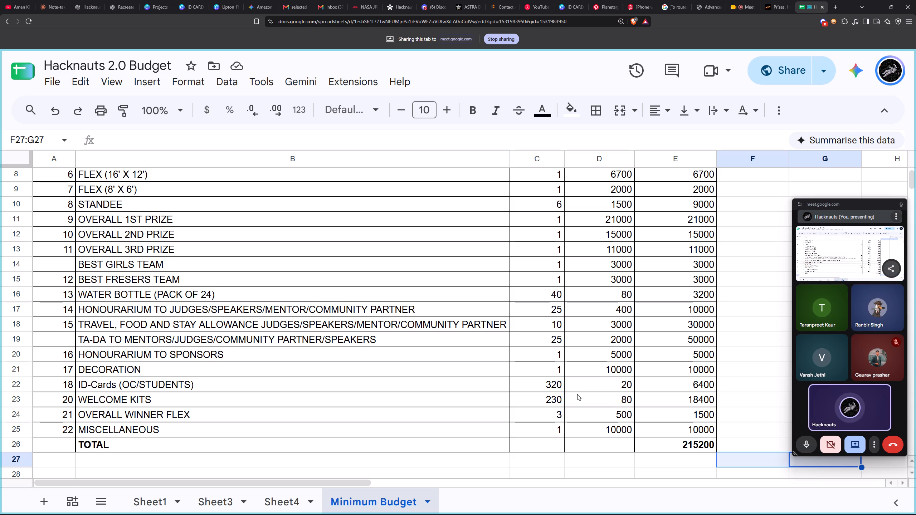
Review the item names, quantities and prices of the DECORATION, ID-Cards and WELCOME KITS rows in the Minimum Budget sheet.
{"action": "double_click", "coordinate": [622, 398]}
{"action": "left_click_drag", "start_coordinate": [622, 398], "coordinate": [626, 398]}
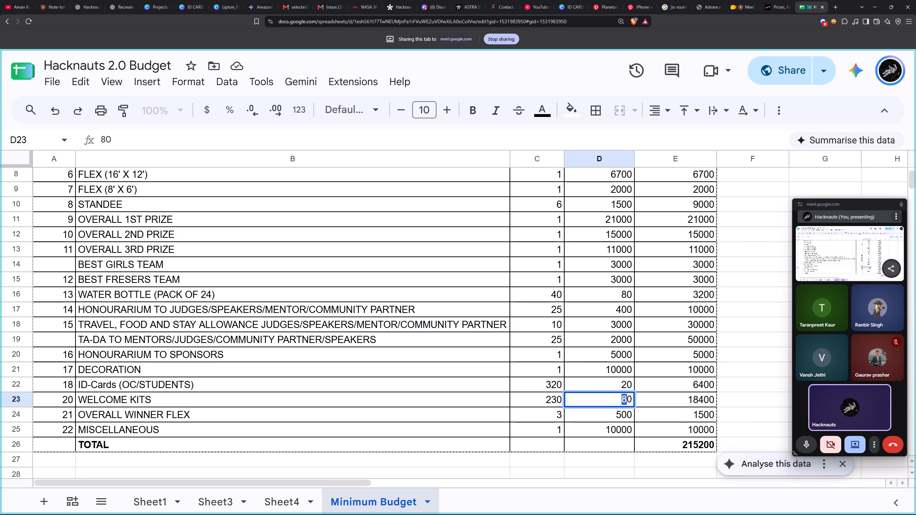
{"action": "left_click_drag", "start_coordinate": [626, 398], "coordinate": [630, 398]}
{"action": "left_click", "coordinate": [750, 376]}
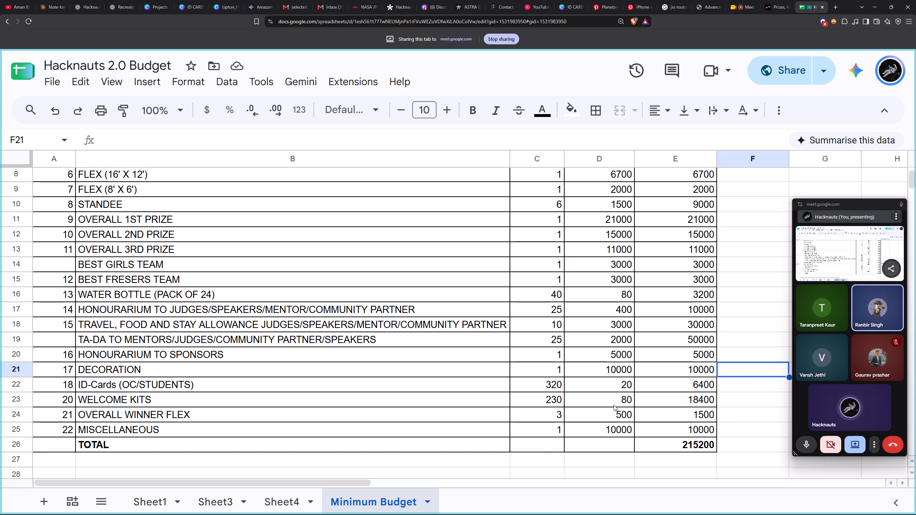
{"action": "left_click", "coordinate": [614, 405]}
{"action": "left_click", "coordinate": [736, 371]}
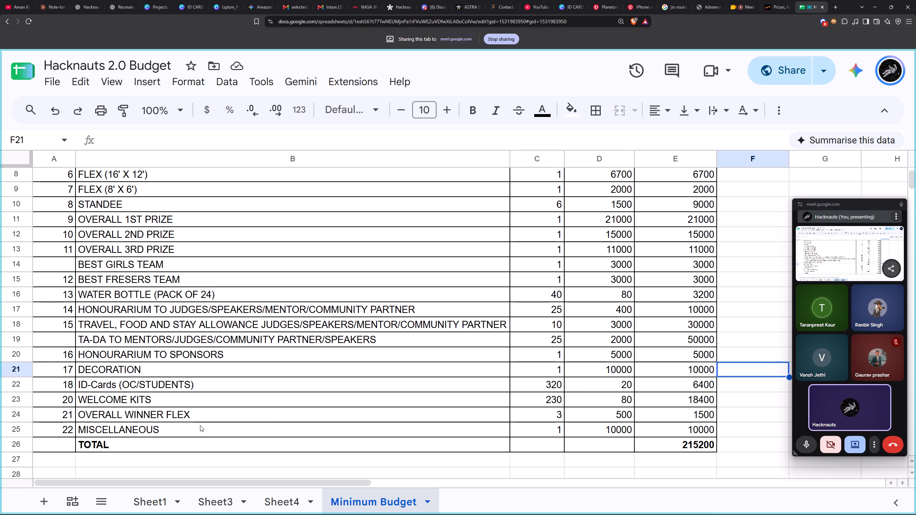
{"action": "double_click", "coordinate": [136, 394]}
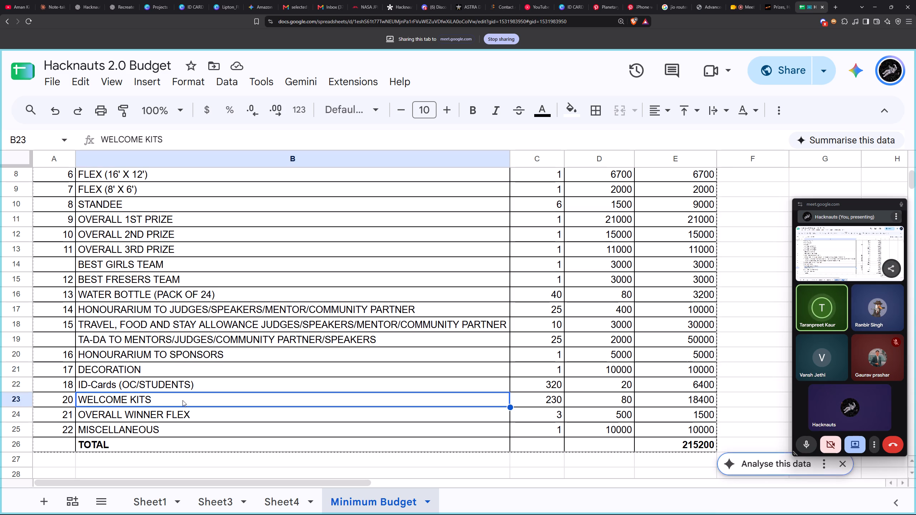
{"action": "double_click", "coordinate": [182, 400]}
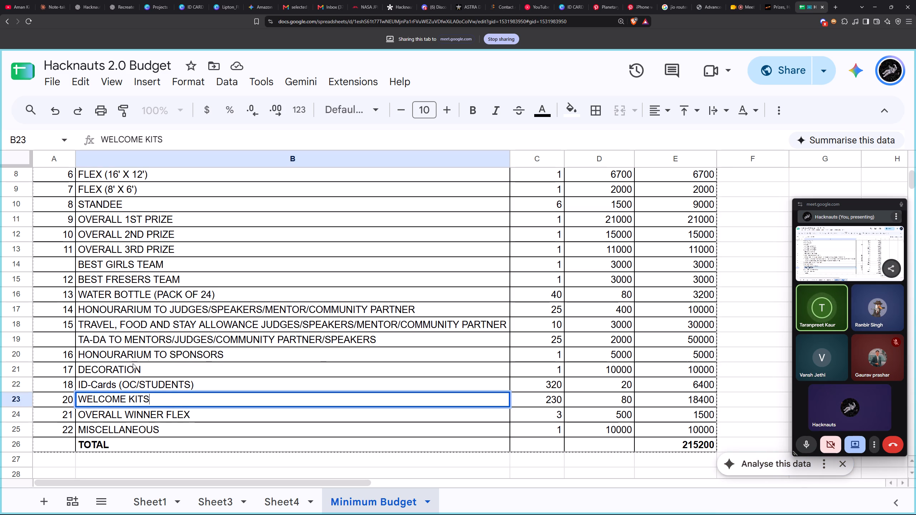
{"action": "double_click", "coordinate": [126, 365]}
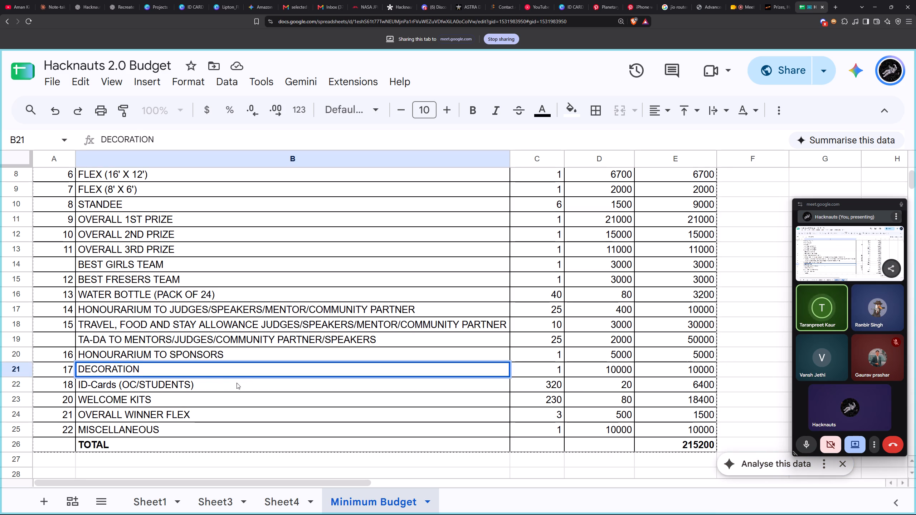
{"action": "left_click", "coordinate": [215, 383]}
{"action": "left_click", "coordinate": [750, 383]}
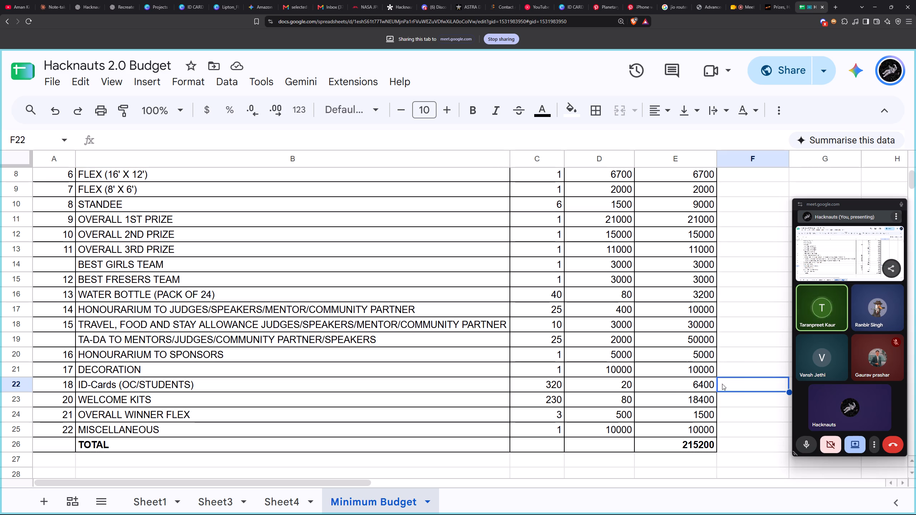
{"action": "left_click", "coordinate": [547, 383]}
{"action": "left_click", "coordinate": [547, 383]}
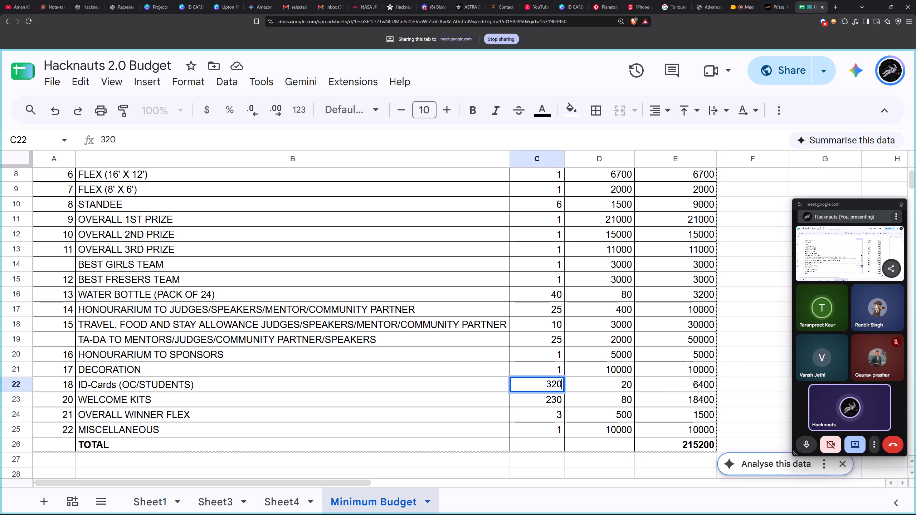
{"action": "left_click", "coordinate": [755, 344]}
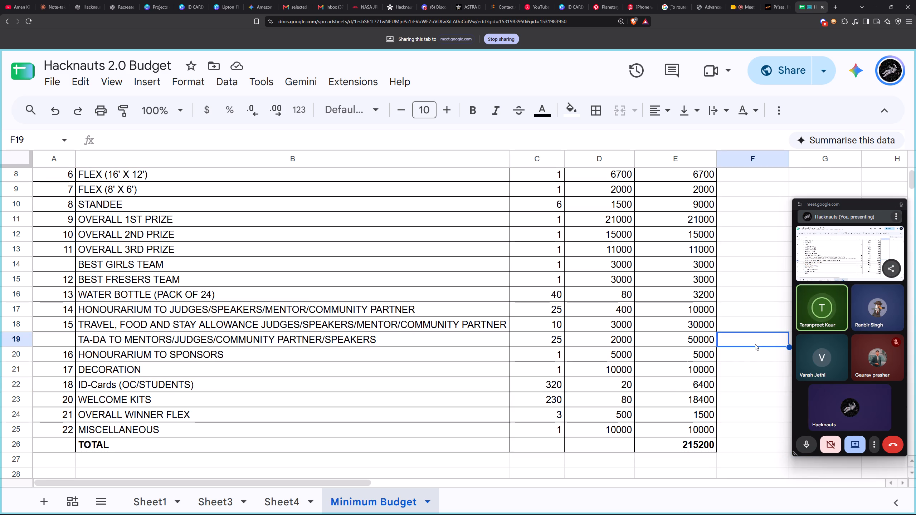
{"action": "double_click", "coordinate": [619, 390]}
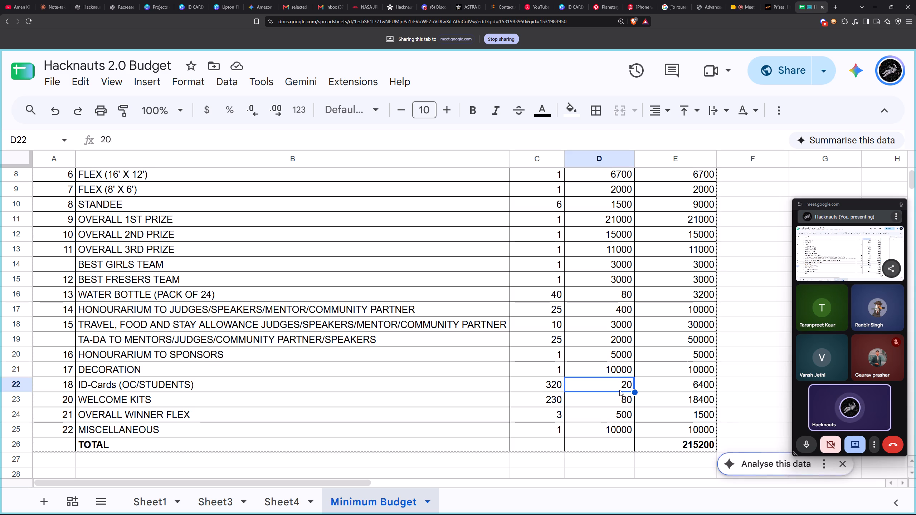
{"action": "left_click_drag", "start_coordinate": [618, 386], "coordinate": [638, 387]}
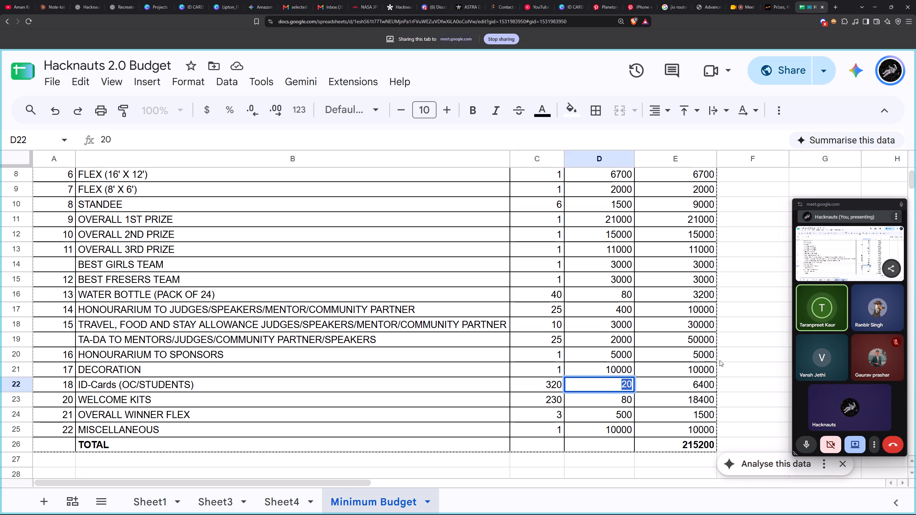
{"action": "left_click", "coordinate": [755, 356]}
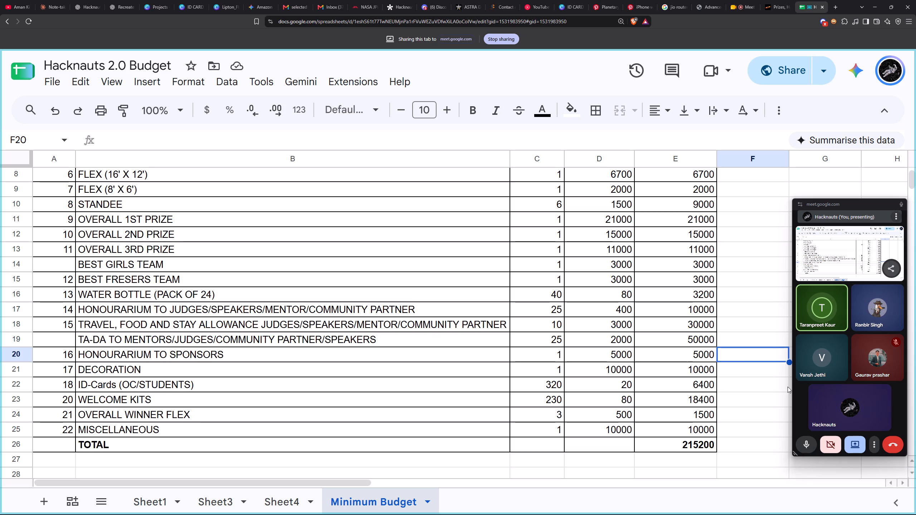
Set the quantity of the WELCOME KITS row to 250.
{"action": "double_click", "coordinate": [553, 402]}
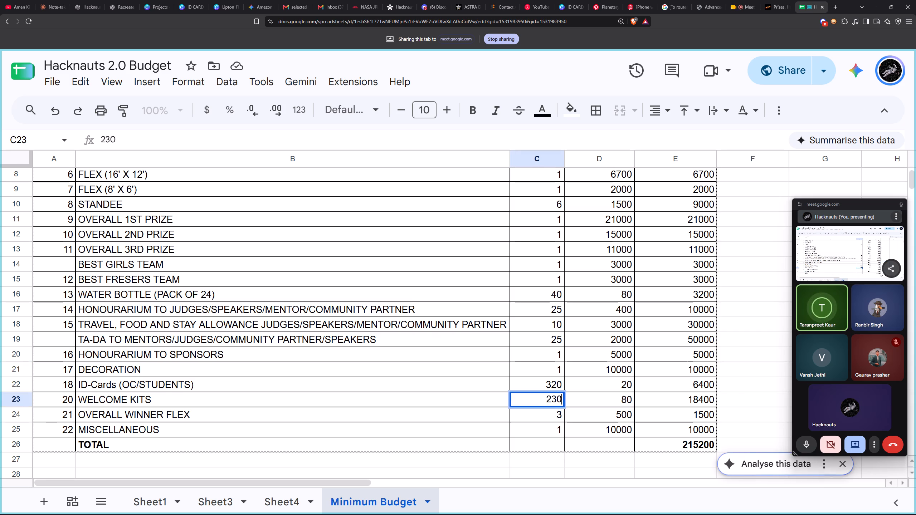
{"action": "left_click_drag", "start_coordinate": [556, 399], "coordinate": [552, 398]}
{"action": "key", "text": "5"}
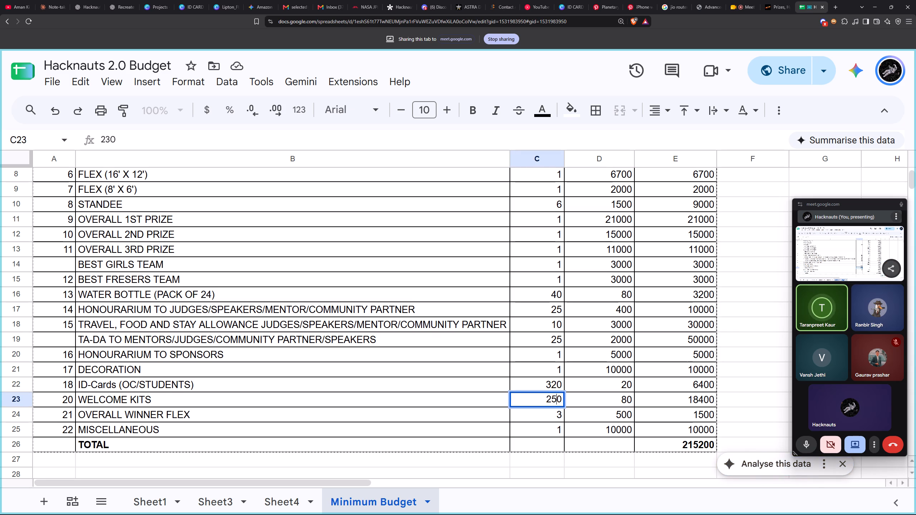
{"action": "left_click", "coordinate": [754, 371]}
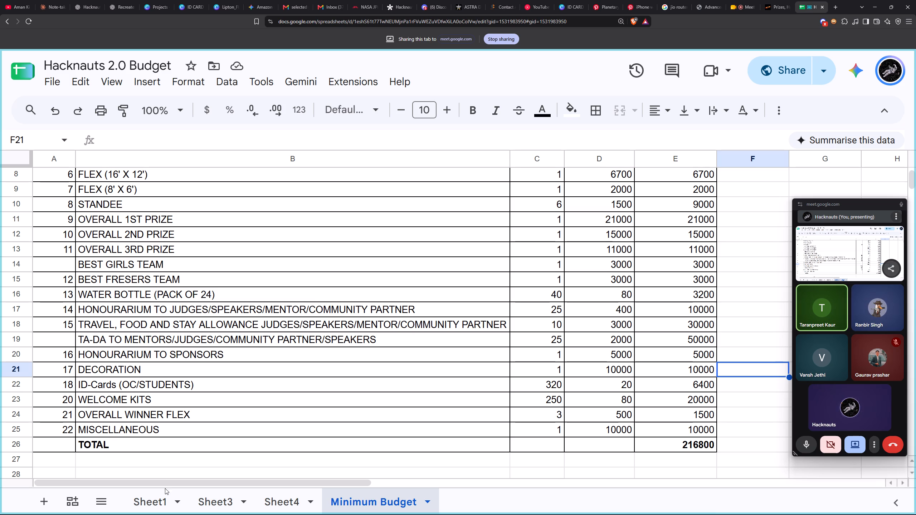
Append "(CHEQUE)" to the OVERALL WINNER FLEX item name in row 24.
{"action": "double_click", "coordinate": [229, 413]}
{"action": "key", "text": "space"}
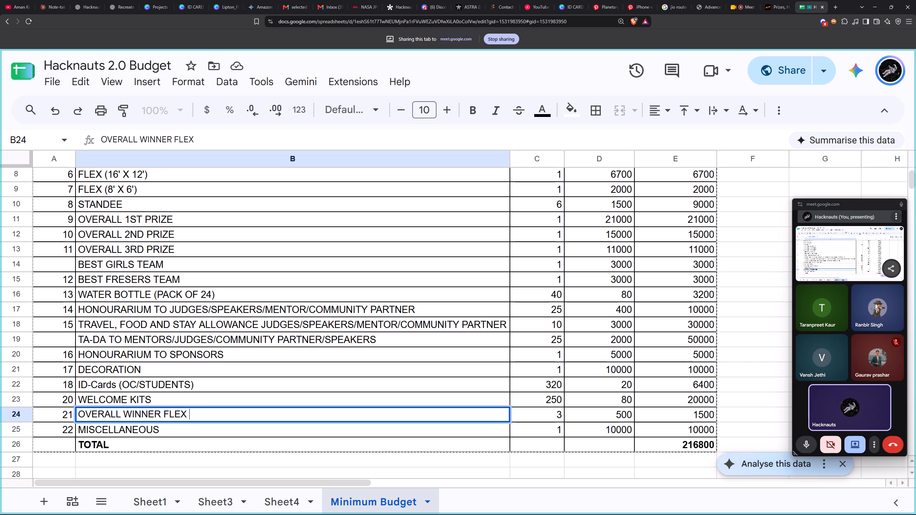
{"action": "type", "text": "C"}
{"action": "key", "text": "BackSpace"}
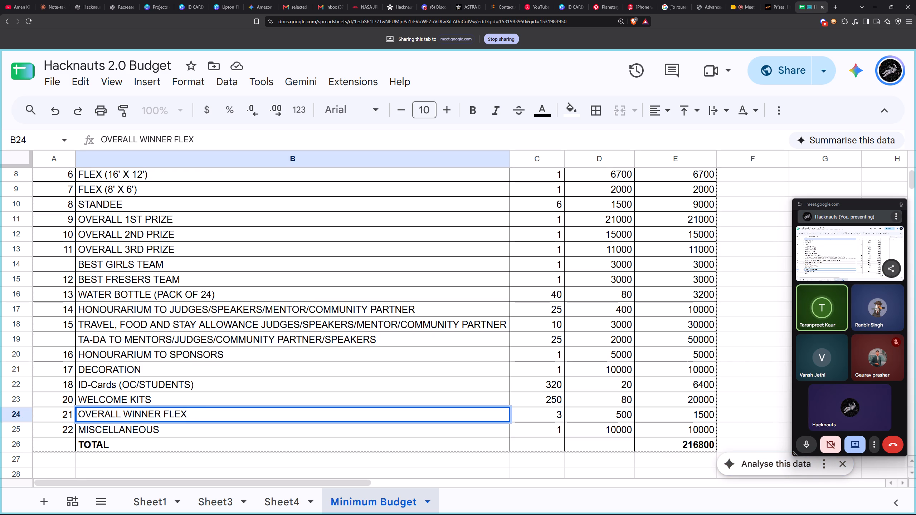
Append "(CHEQUE)" to the OVERALL WINNER FLEX item name in row 24.
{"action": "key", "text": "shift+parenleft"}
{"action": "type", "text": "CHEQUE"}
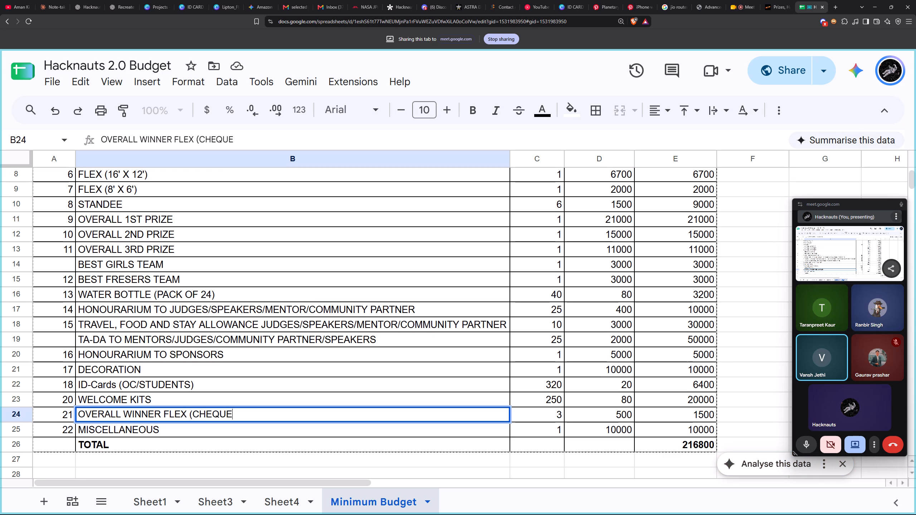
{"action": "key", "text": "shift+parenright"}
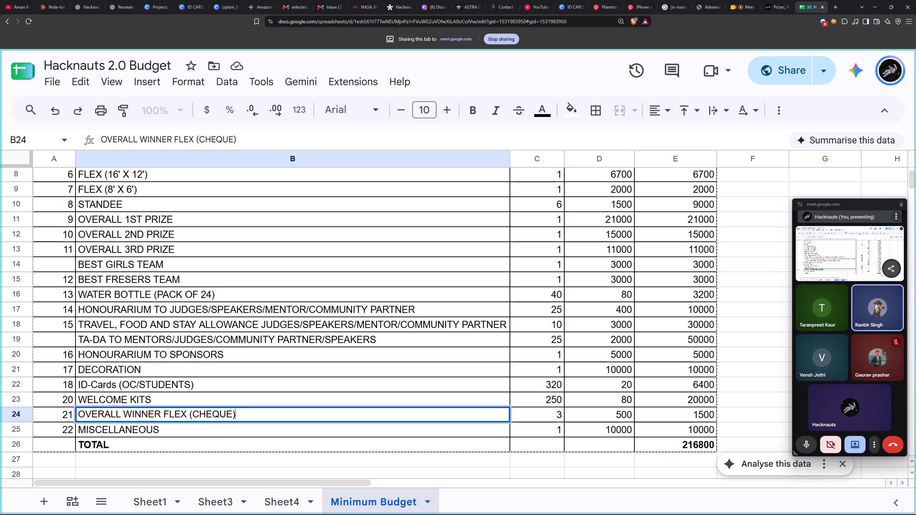
{"action": "left_click", "coordinate": [311, 474]}
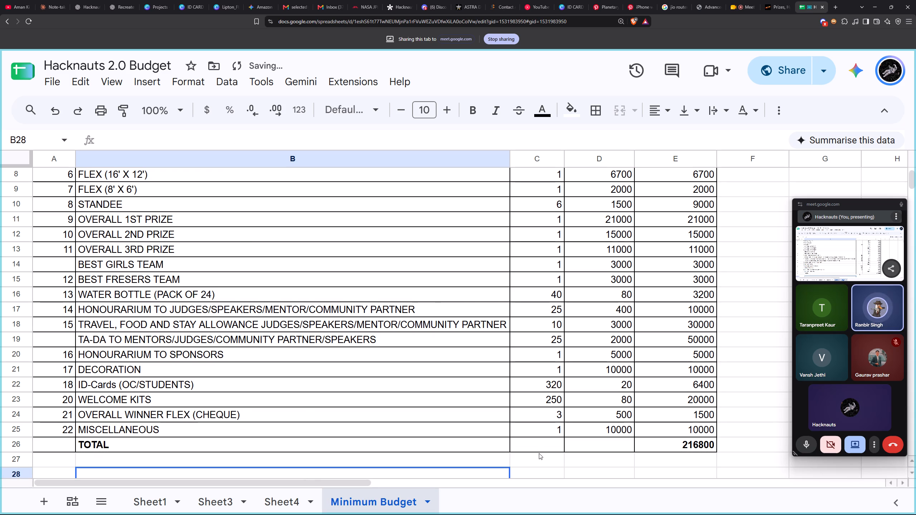
Select the whole MISCELLANEOUS row, row 25, and open its row options.
{"action": "scroll", "coordinate": [537, 455], "scroll_direction": "down", "scroll_amount": 1}
{"action": "left_click", "coordinate": [537, 456]}
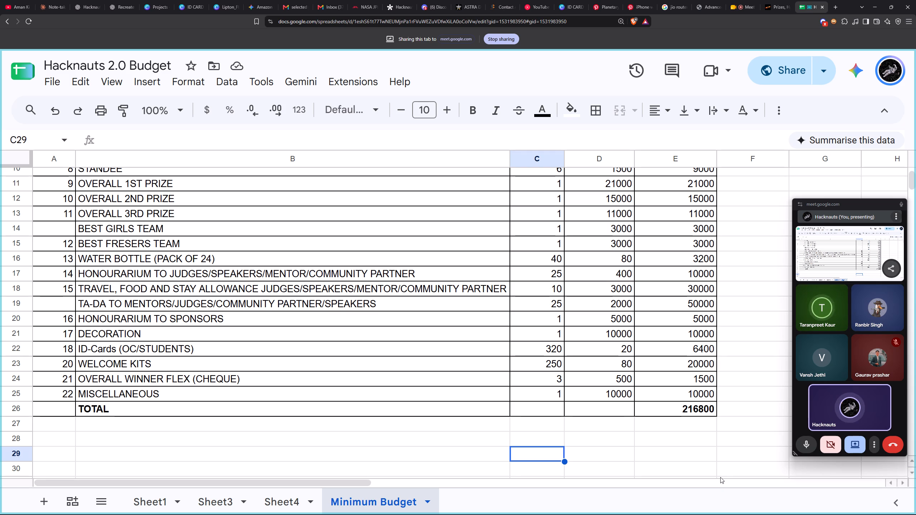
{"action": "scroll", "coordinate": [145, 295], "scroll_direction": "up", "scroll_amount": 4}
{"action": "scroll", "coordinate": [160, 222], "scroll_direction": "down", "scroll_amount": 3}
{"action": "right_click", "coordinate": [23, 437]}
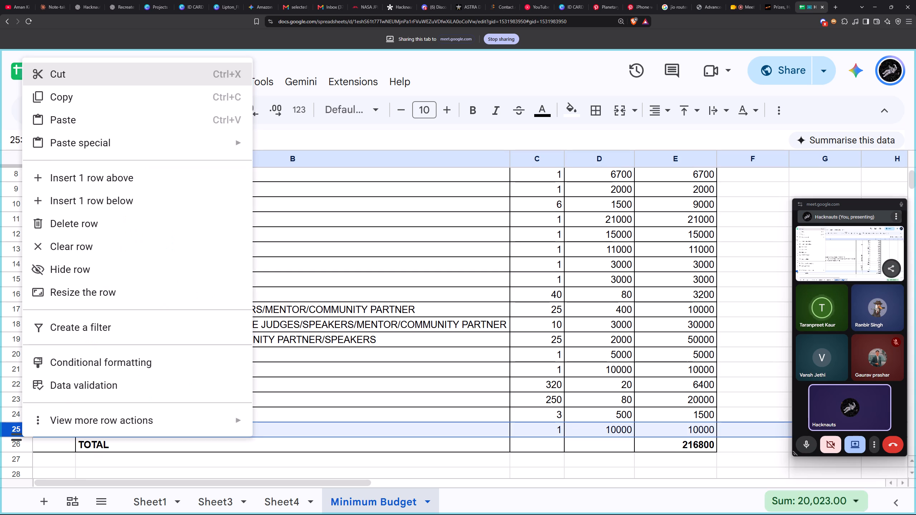
Insert one row directly above MISCELLANEOUS and enter the item name "EXTERNAL CLEANING SERVIECE" in it.
{"action": "left_click", "coordinate": [127, 183]}
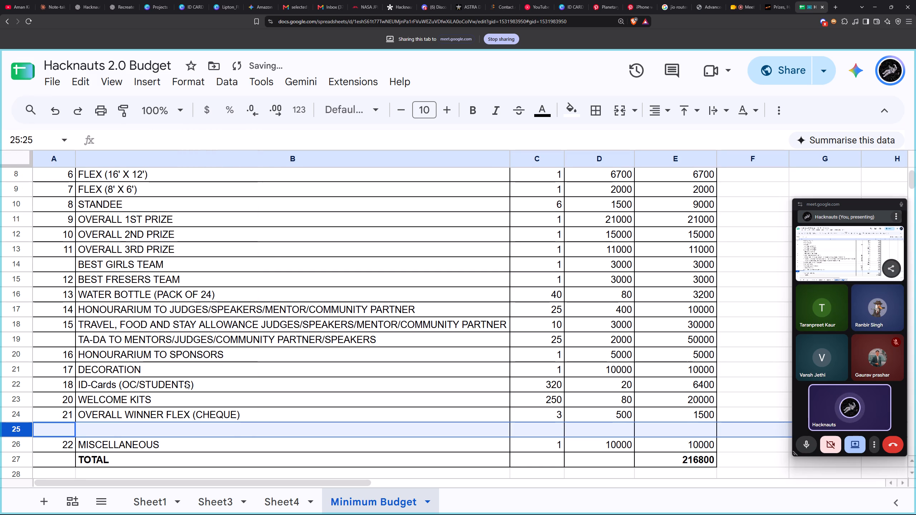
{"action": "double_click", "coordinate": [86, 428]}
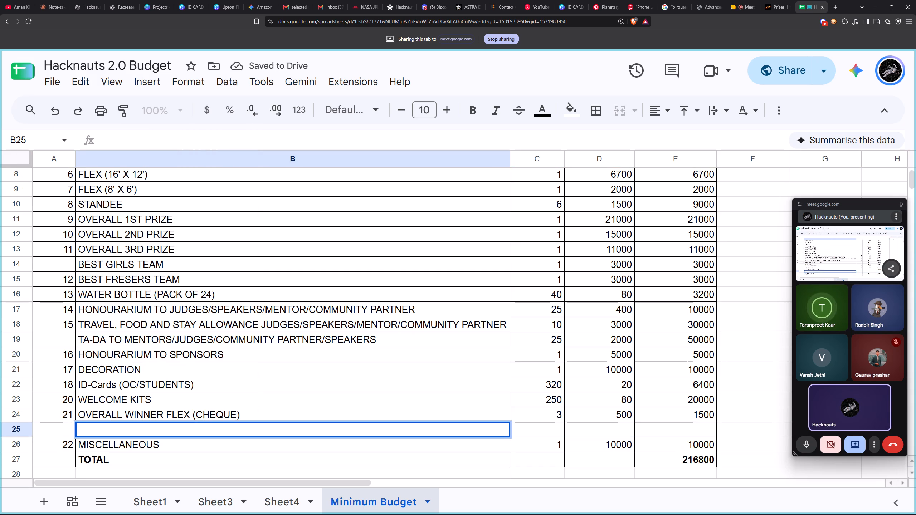
{"action": "type", "text": "EXTERNAL"}
{"action": "key", "text": "space"}
{"action": "type", "text": "CLEANING"}
{"action": "key", "text": "space"}
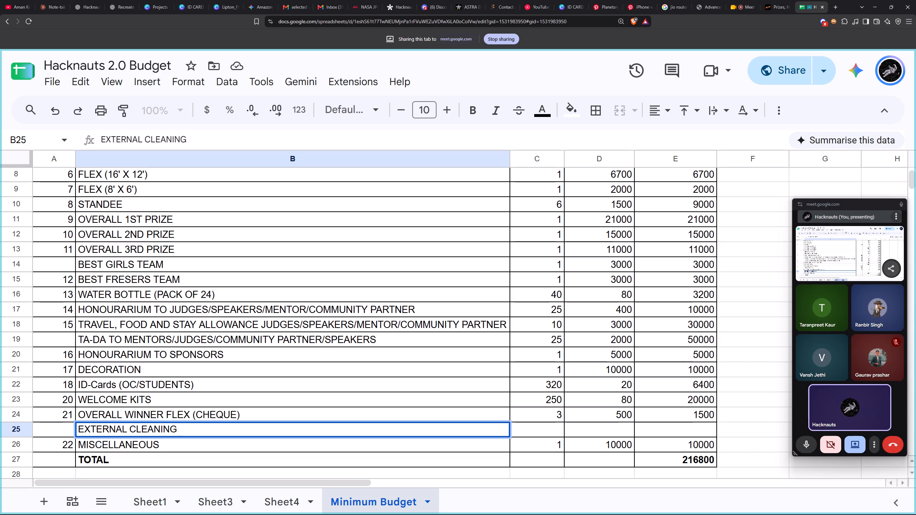
{"action": "type", "text": "SERVIECE"}
{"action": "key", "text": "space"}
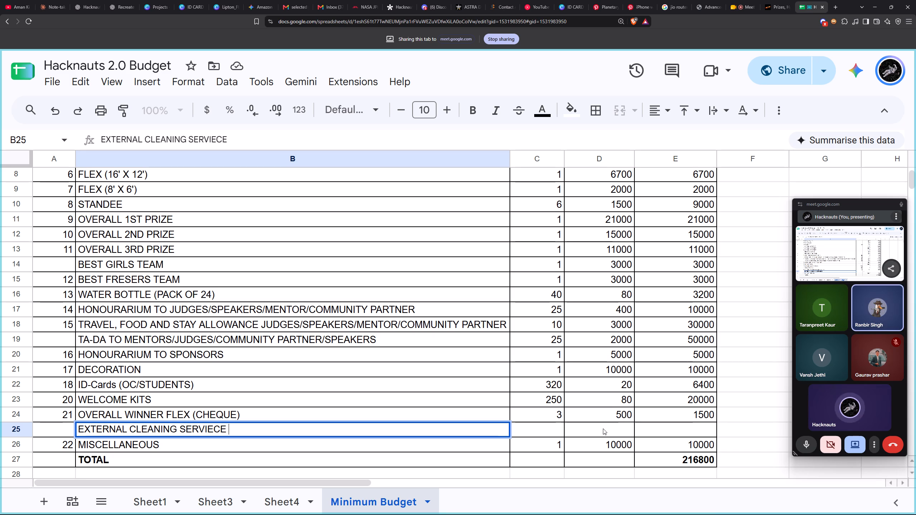
Fill in the external cleaning row with quantity 1, price 10000 and amount 10000.
{"action": "double_click", "coordinate": [553, 428]}
{"action": "key", "text": "1"}
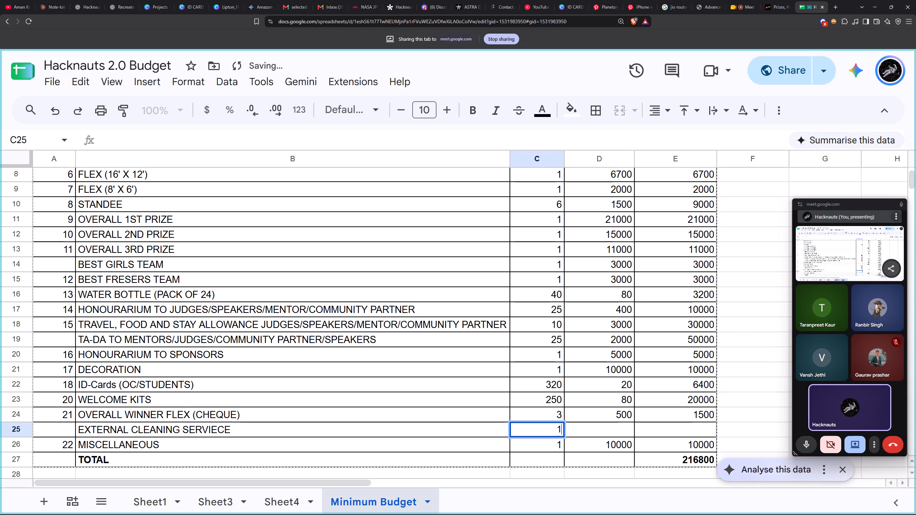
{"action": "double_click", "coordinate": [612, 433]}
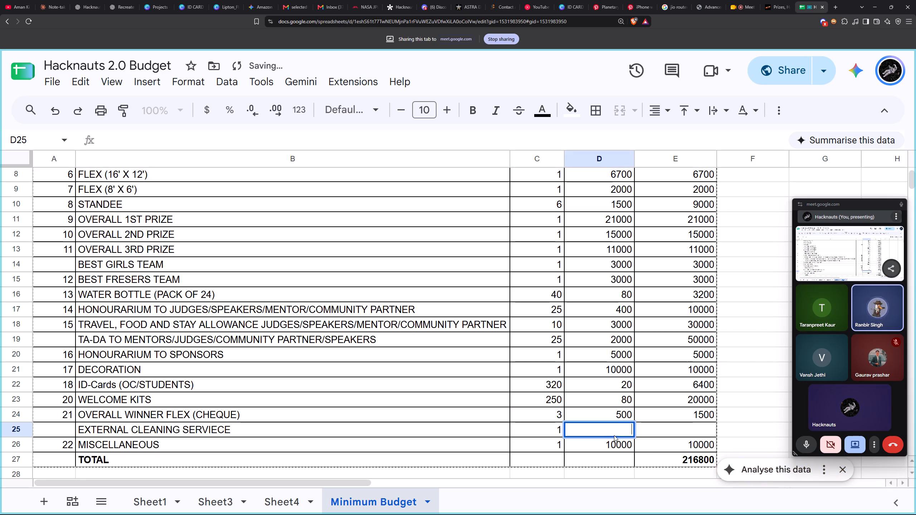
{"action": "type", "text": "1000"}
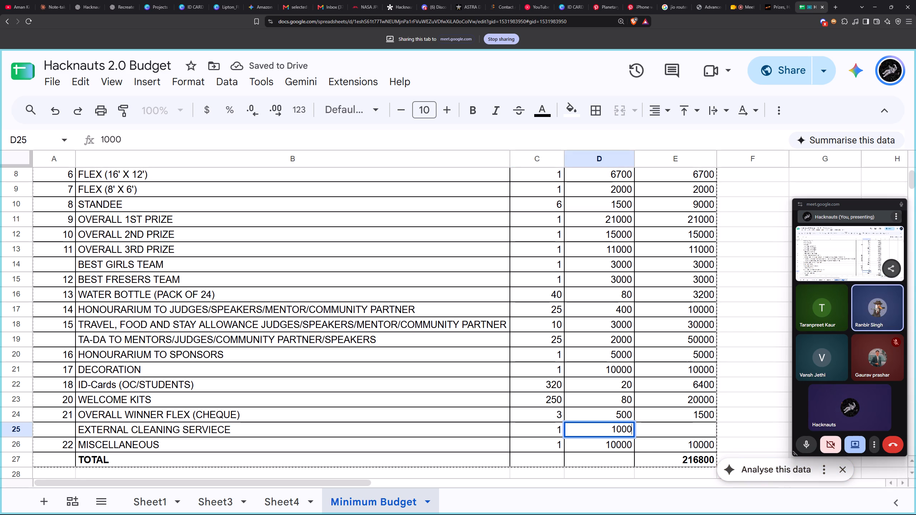
{"action": "key", "text": "0"}
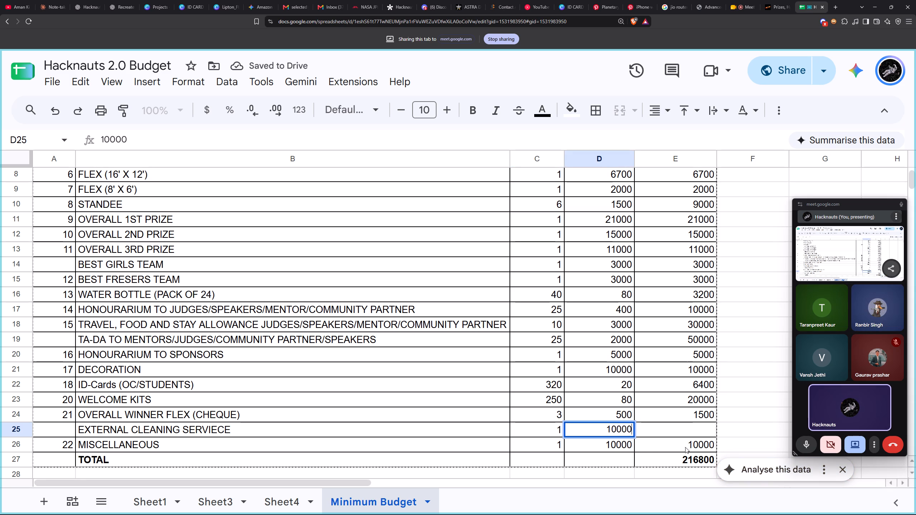
{"action": "left_click", "coordinate": [685, 431]}
{"action": "double_click", "coordinate": [685, 431]}
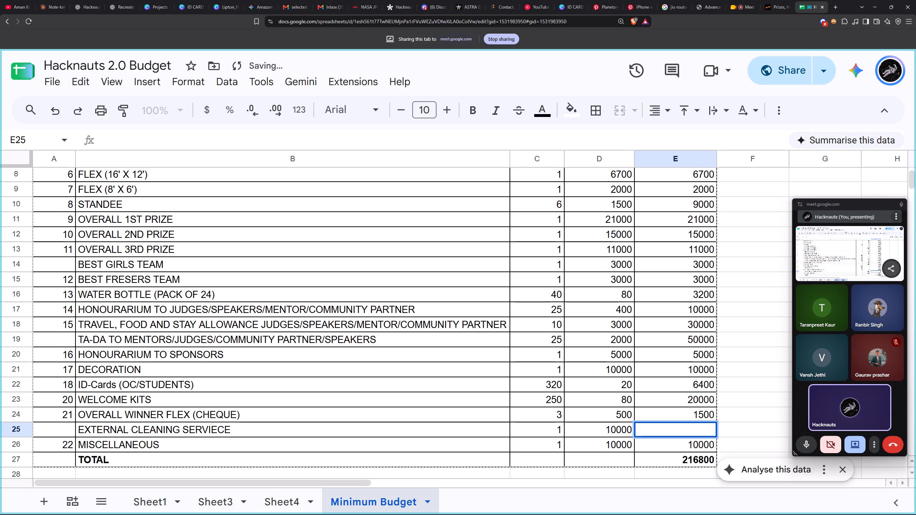
{"action": "type", "text": "10000"}
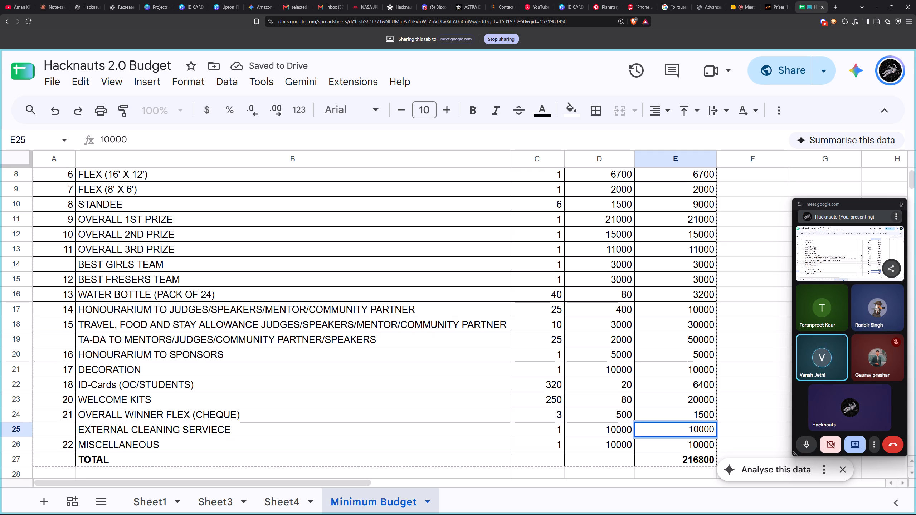
Change both the amount and the price of the external cleaning row to 15000.
{"action": "key", "text": "Left"}
{"action": "key", "text": "Left"}
{"action": "key", "text": "Left"}
{"action": "key", "text": "BackSpace"}
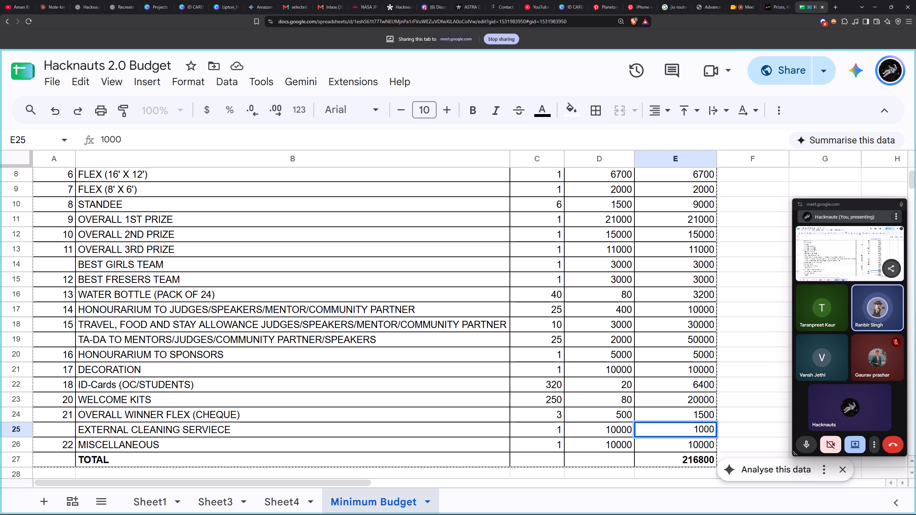
{"action": "key", "text": "5"}
{"action": "left_click", "coordinate": [614, 428]}
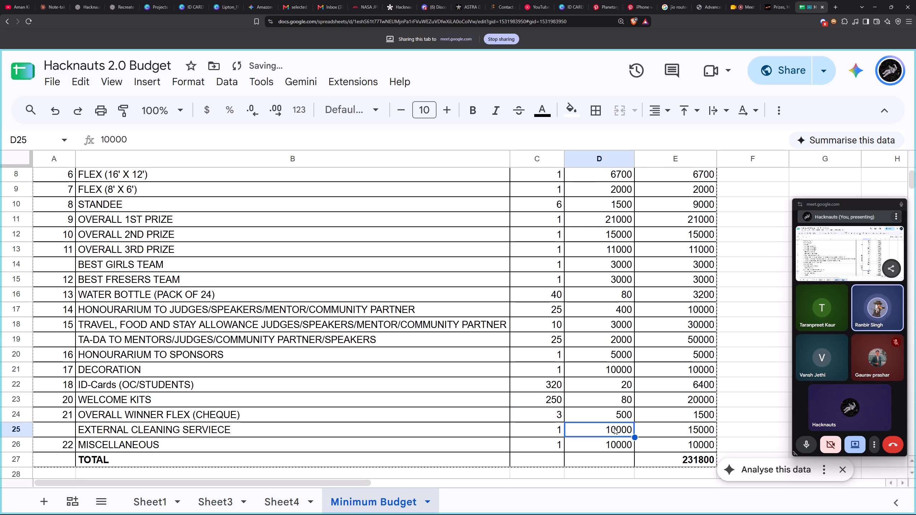
{"action": "left_click", "coordinate": [614, 428]}
{"action": "left_click", "coordinate": [614, 428]}
{"action": "key", "text": "5"}
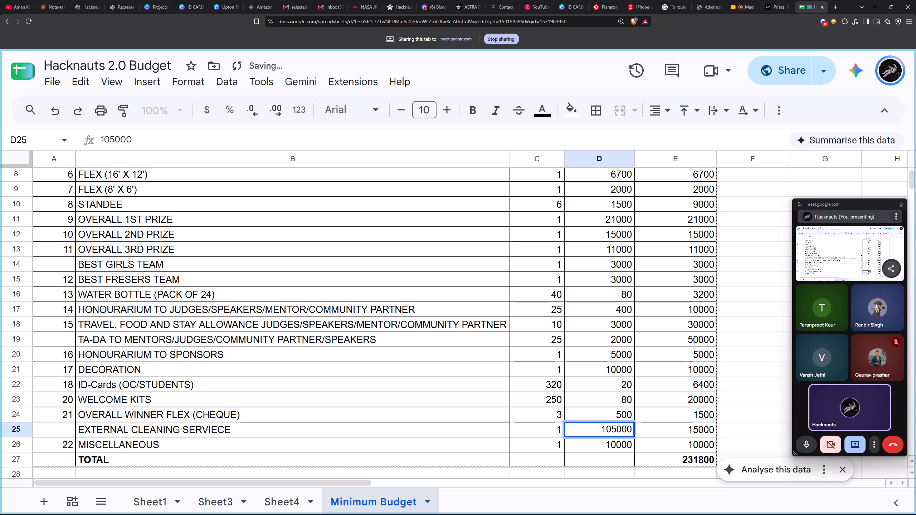
{"action": "key", "text": "BackSpace"}
{"action": "key", "text": "BackSpace"}
{"action": "key", "text": "5"}
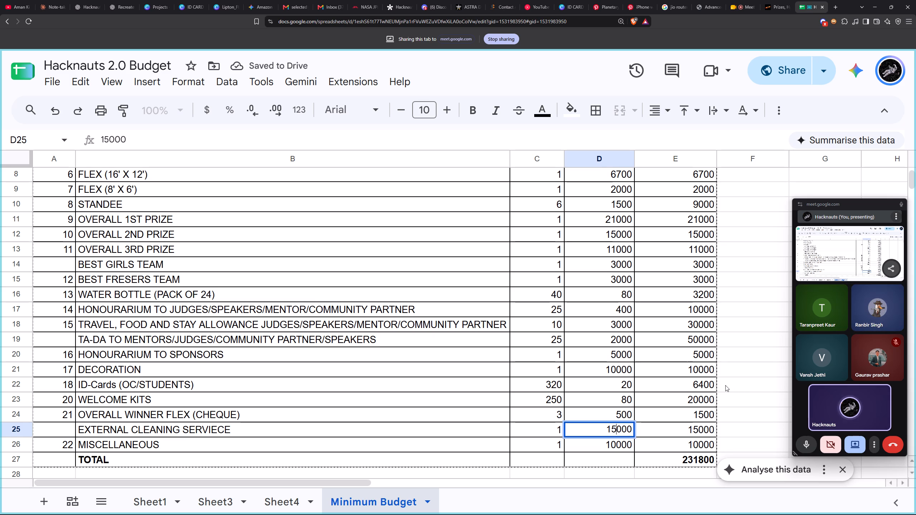
{"action": "left_click", "coordinate": [728, 384]}
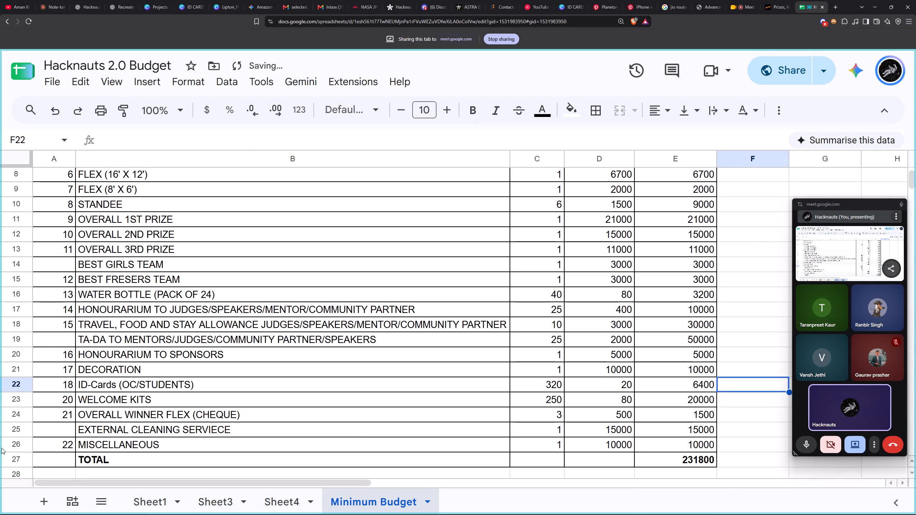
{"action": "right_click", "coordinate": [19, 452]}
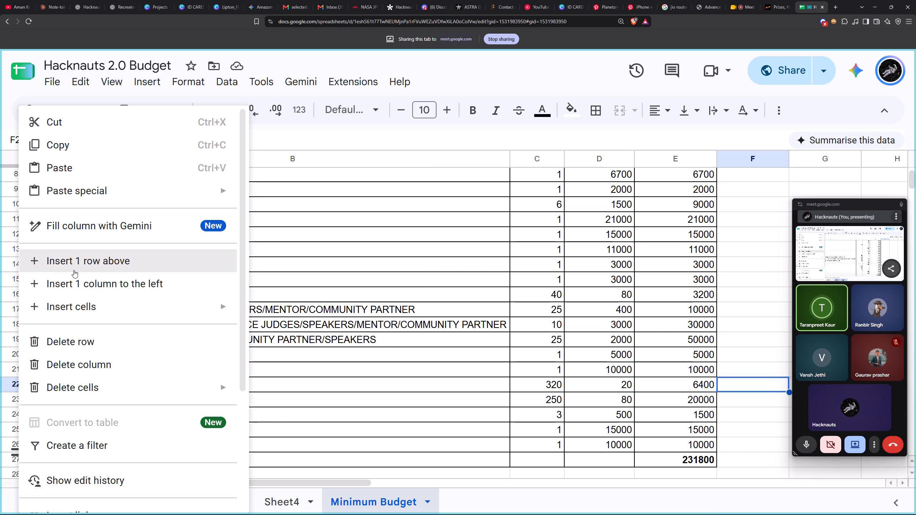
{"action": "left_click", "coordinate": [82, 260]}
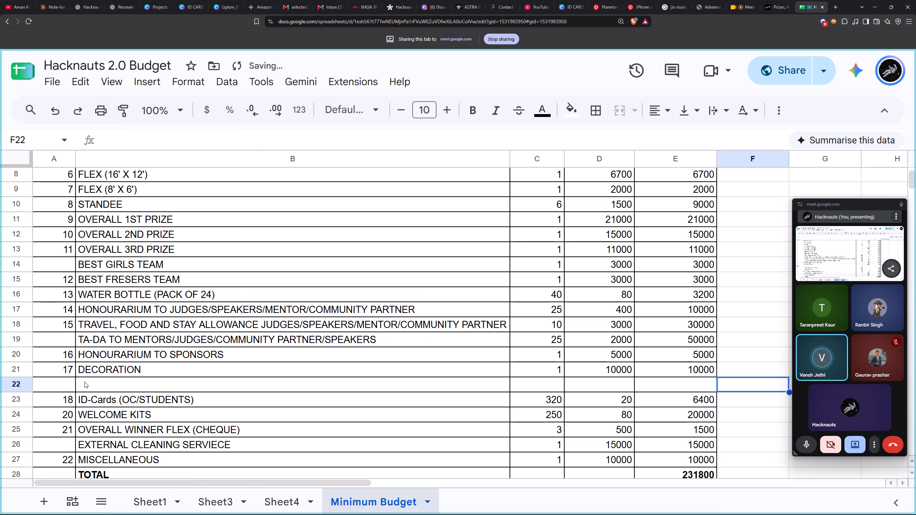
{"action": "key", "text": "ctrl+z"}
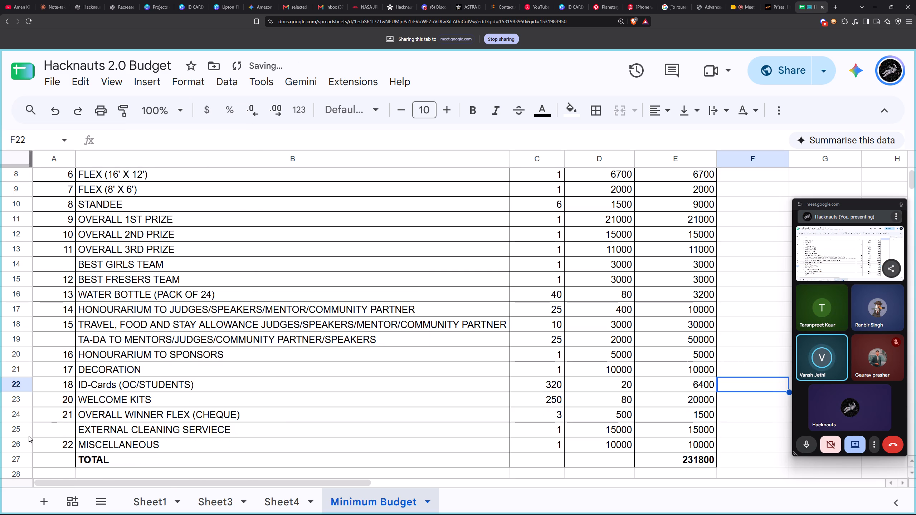
Insert one row directly above MISCELLANEOUS and open its item name cell for editing.
{"action": "right_click", "coordinate": [20, 437]}
{"action": "left_click", "coordinate": [12, 438]}
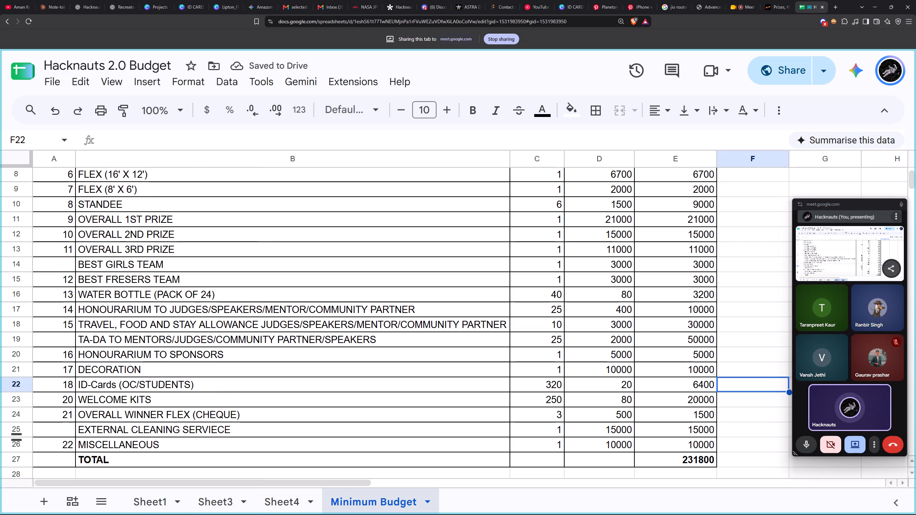
{"action": "left_click", "coordinate": [20, 442]}
{"action": "right_click", "coordinate": [21, 438]}
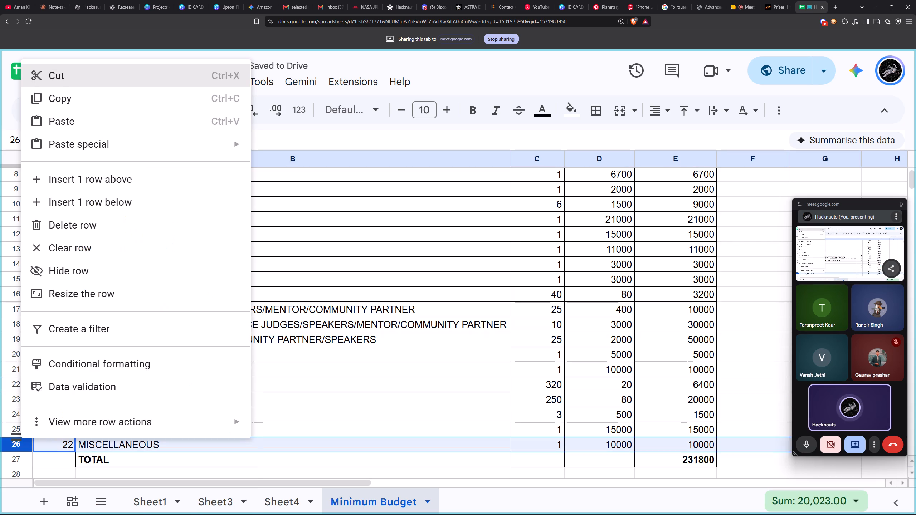
{"action": "left_click", "coordinate": [131, 185]}
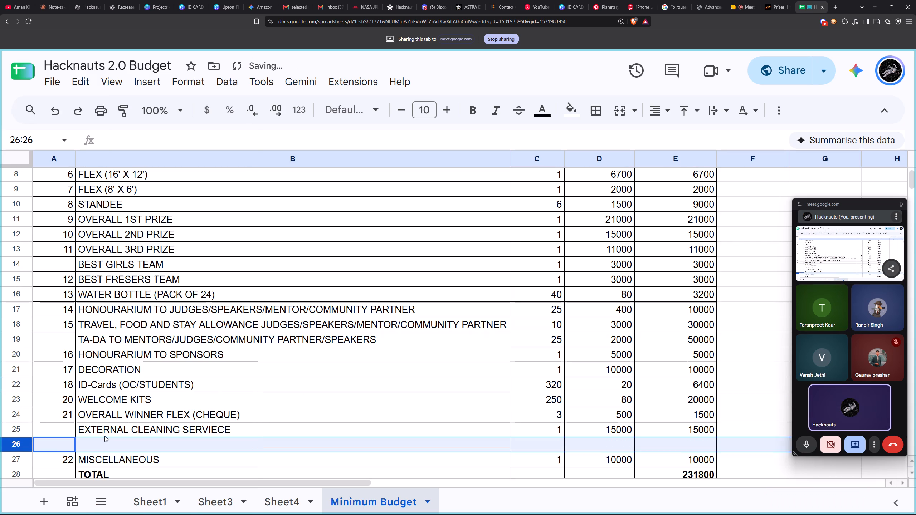
{"action": "double_click", "coordinate": [94, 445]}
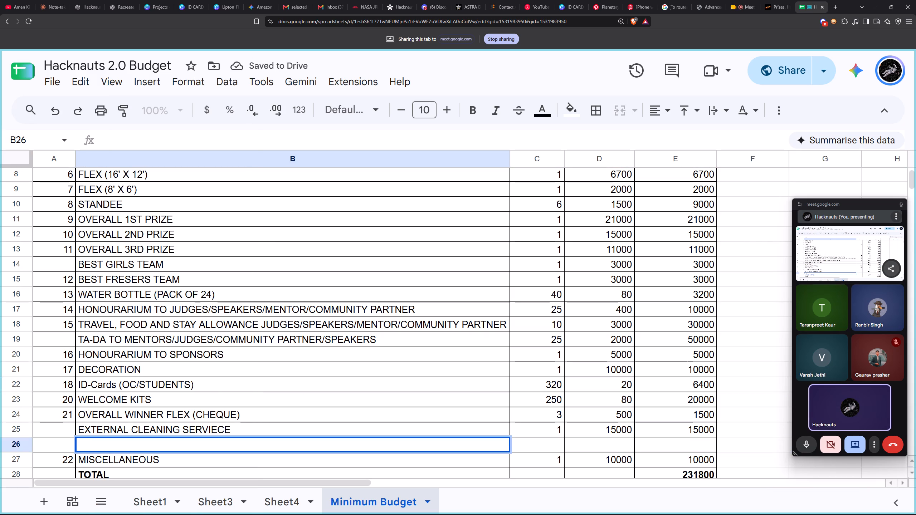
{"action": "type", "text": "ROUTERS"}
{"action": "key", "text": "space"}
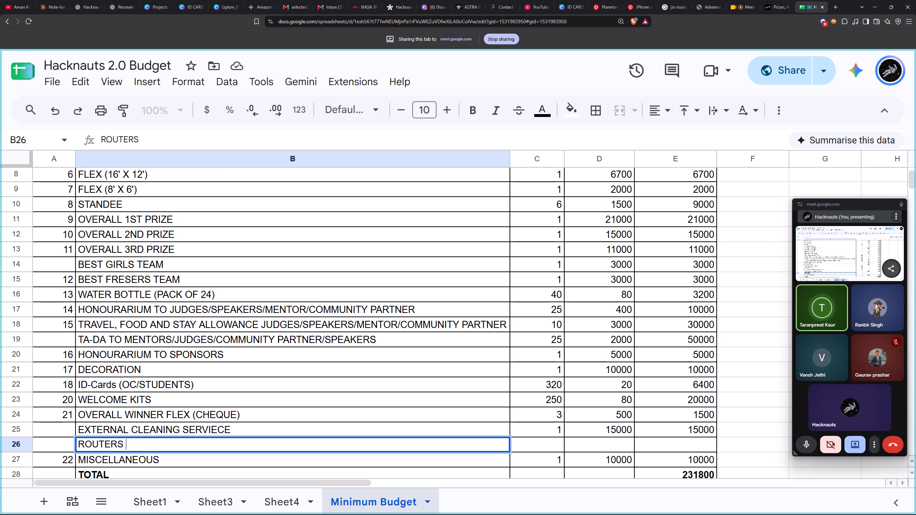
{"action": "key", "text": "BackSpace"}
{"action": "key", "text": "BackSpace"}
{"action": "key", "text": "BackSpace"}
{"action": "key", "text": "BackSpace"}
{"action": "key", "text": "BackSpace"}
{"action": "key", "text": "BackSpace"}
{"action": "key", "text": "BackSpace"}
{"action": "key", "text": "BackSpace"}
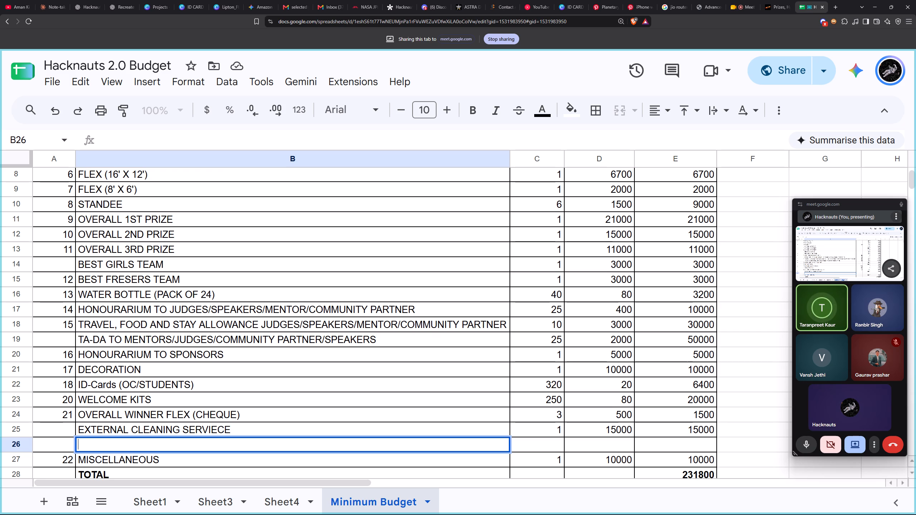
Fill in the new row 26 with item name "LIGHTING", quantity 5, price 500 and amount 2500.
{"action": "type", "text": "LIGHTING"}
{"action": "key", "text": "space"}
{"action": "left_click", "coordinate": [528, 438]}
{"action": "double_click", "coordinate": [526, 444]}
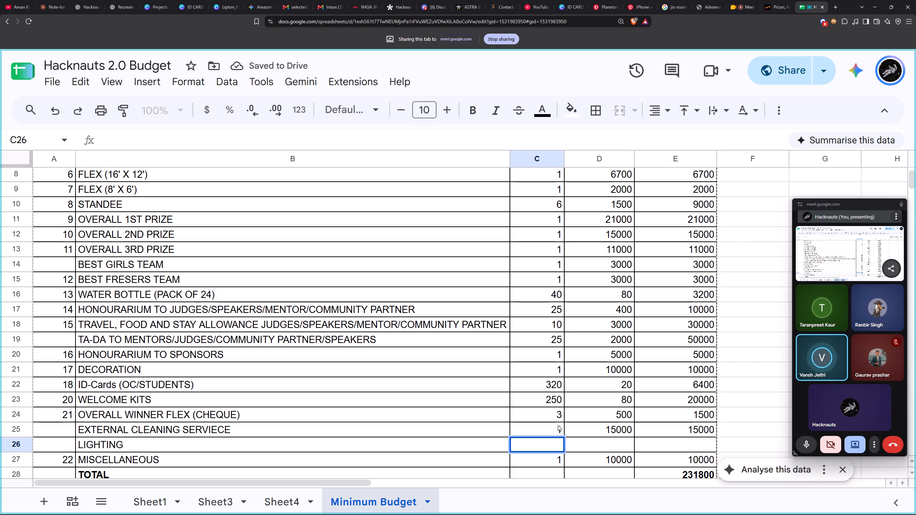
{"action": "key", "text": "5"}
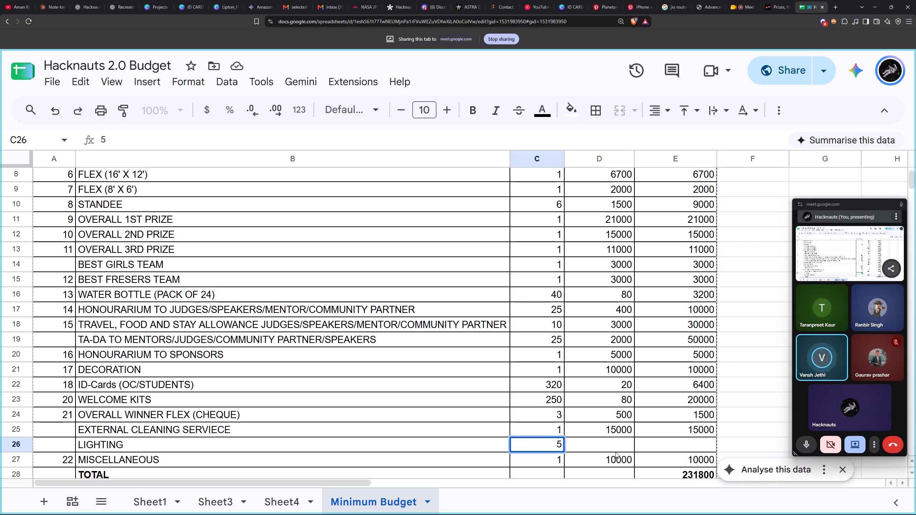
{"action": "double_click", "coordinate": [618, 439]}
{"action": "double_click", "coordinate": [623, 448]}
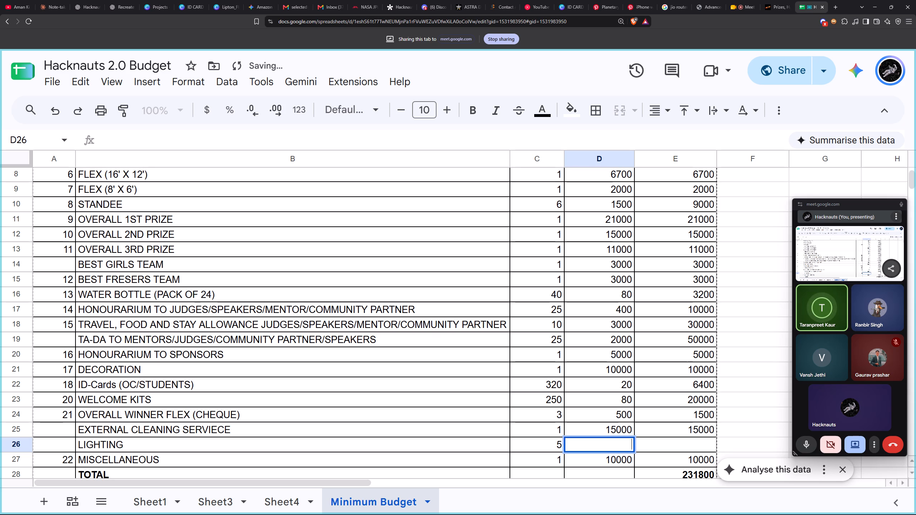
{"action": "type", "text": "500"}
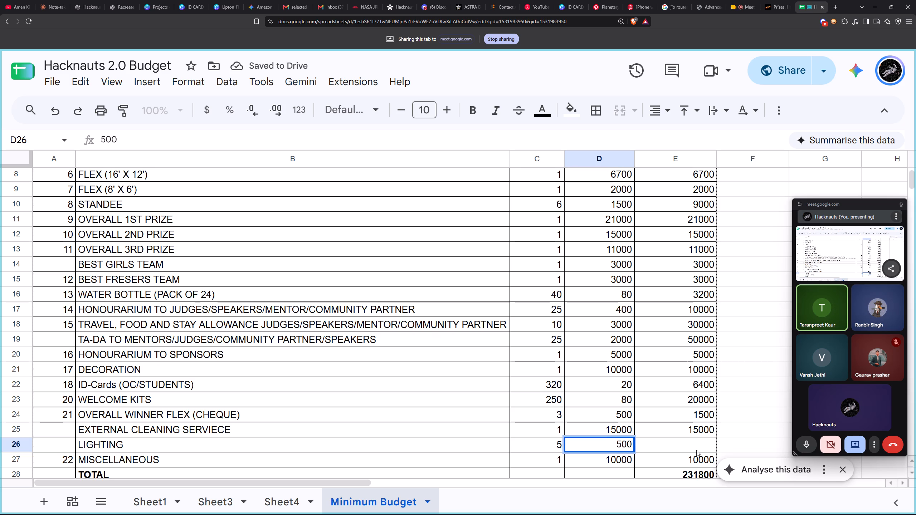
{"action": "double_click", "coordinate": [697, 450]}
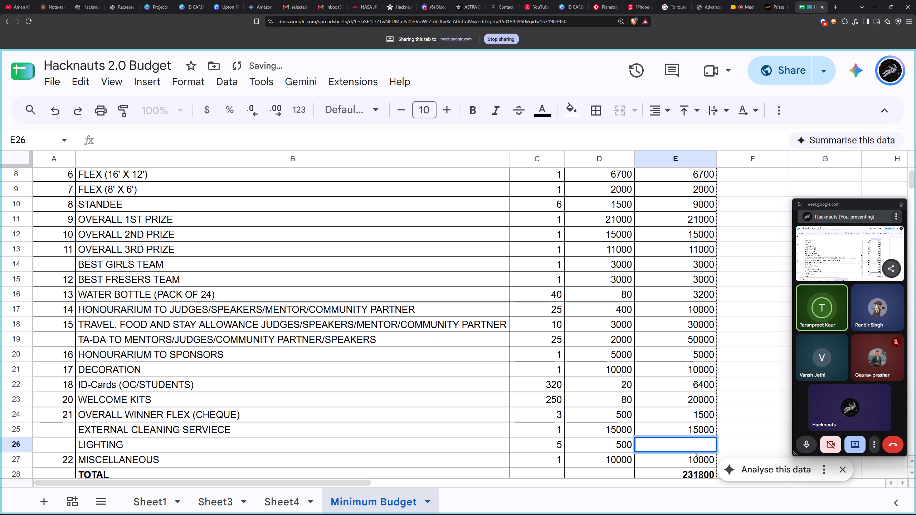
{"action": "type", "text": "2500"}
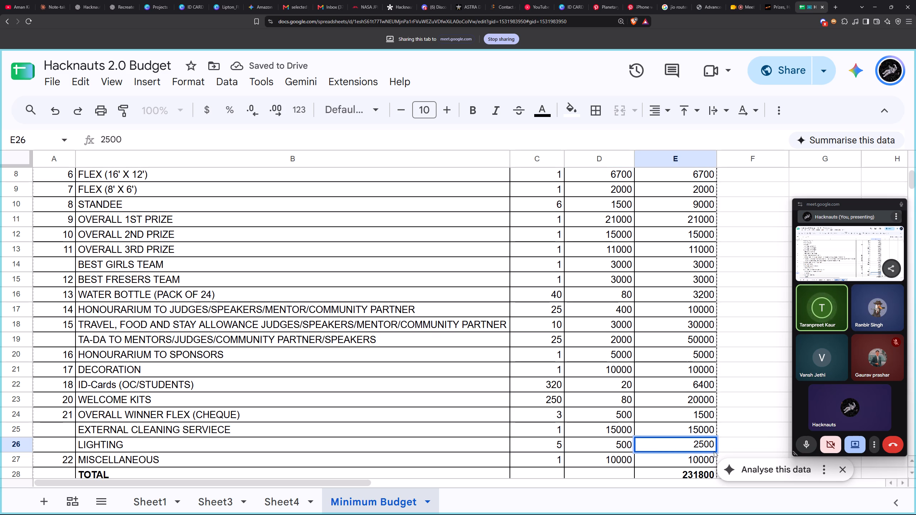
{"action": "left_click", "coordinate": [771, 427]}
Replace the LIGHTING item name in row 26 with "LIGHT BULBS".
{"action": "scroll", "coordinate": [767, 426], "scroll_direction": "down", "scroll_amount": 3}
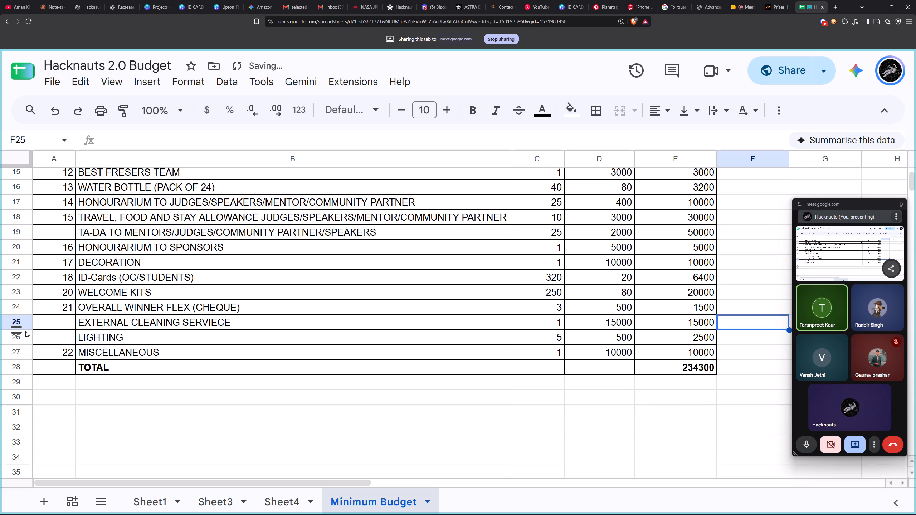
{"action": "double_click", "coordinate": [140, 337]}
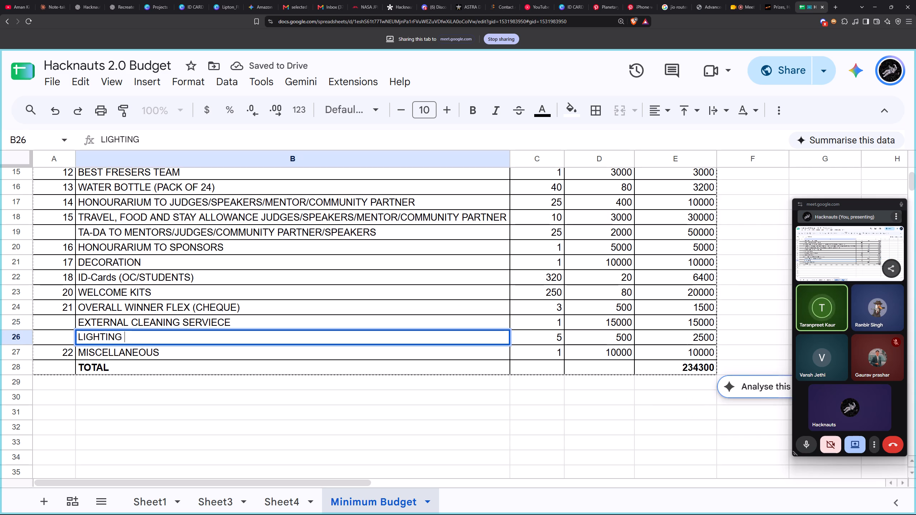
{"action": "left_click_drag", "start_coordinate": [140, 336], "coordinate": [38, 323]}
{"action": "left_click", "coordinate": [119, 336]}
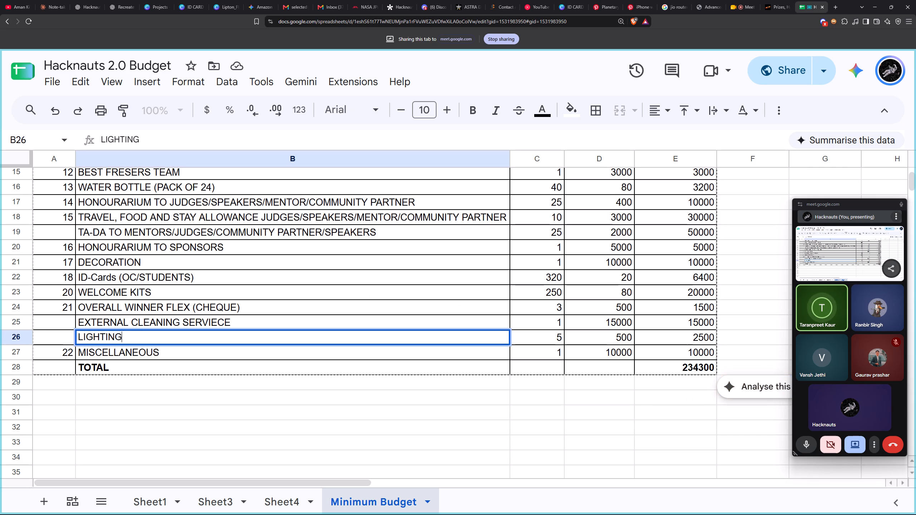
{"action": "left_click_drag", "start_coordinate": [119, 336], "coordinate": [46, 337]}
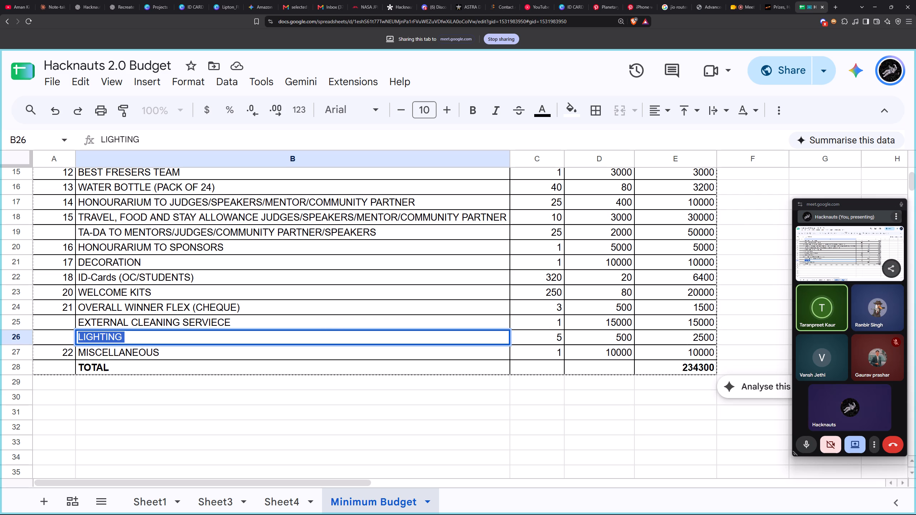
{"action": "type", "text": "BUL"}
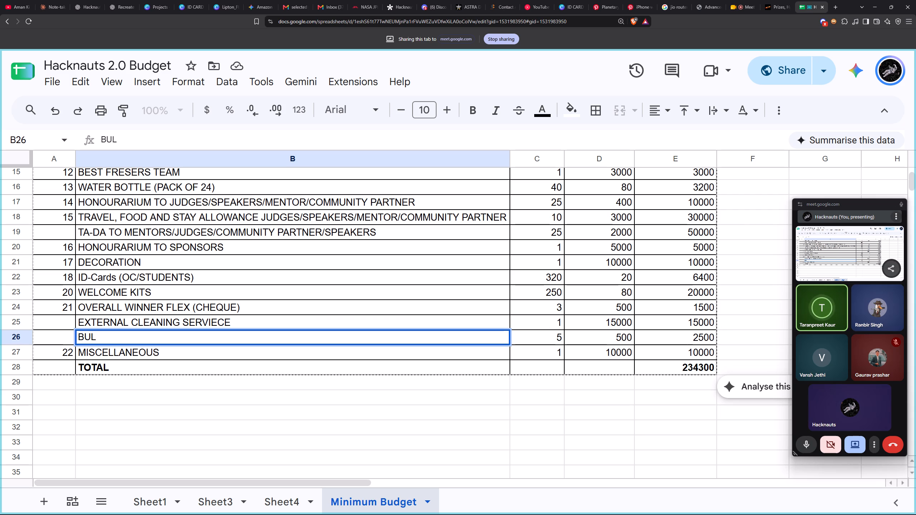
{"action": "key", "text": "shift+b"}
{"action": "key", "text": "shift+BackSpace"}
{"action": "key", "text": "shift+BackSpace"}
{"action": "key", "text": "shift+BackSpace"}
{"action": "key", "text": "shift+BackSpace"}
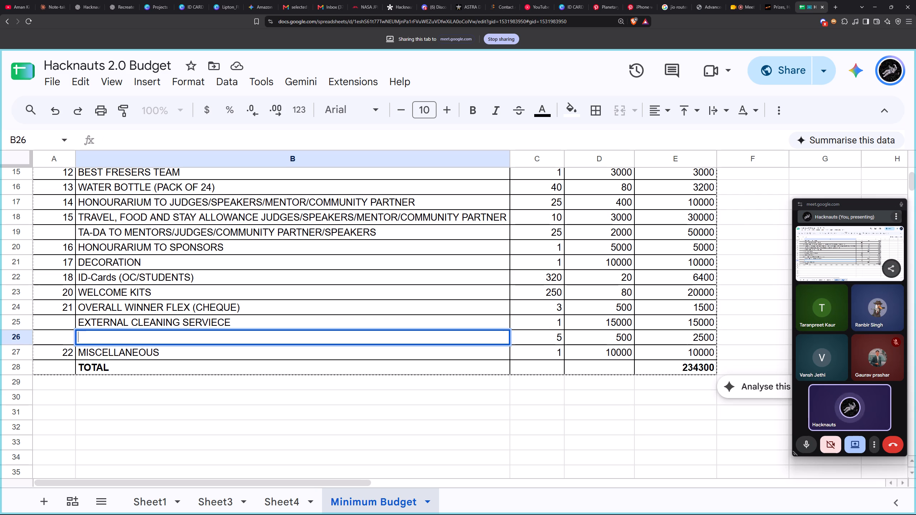
{"action": "type", "text": ":L"}
{"action": "key", "text": "shift+BackSpace"}
{"action": "type", "text": "IGHT BUKL"}
{"action": "key", "text": "shift+BackSpace"}
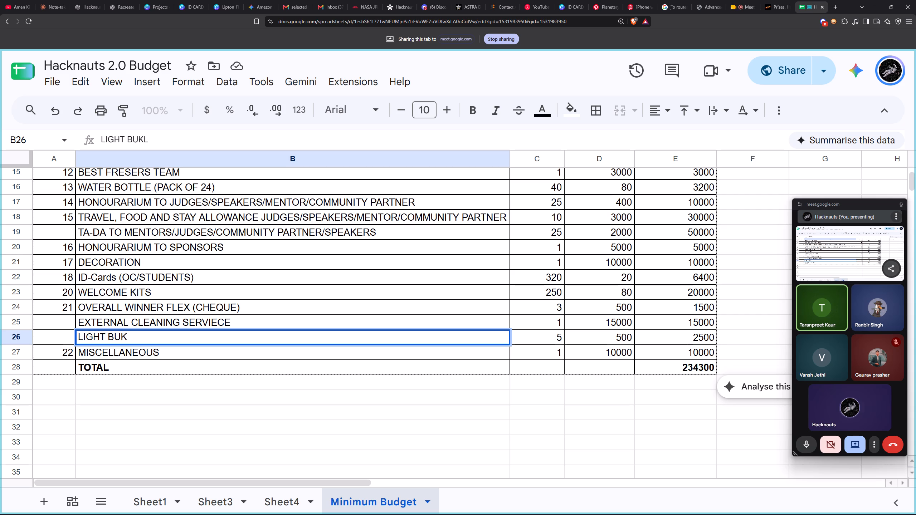
{"action": "key", "text": "shift+BackSpace"}
{"action": "type", "text": "LBS"}
{"action": "key", "text": "space"}
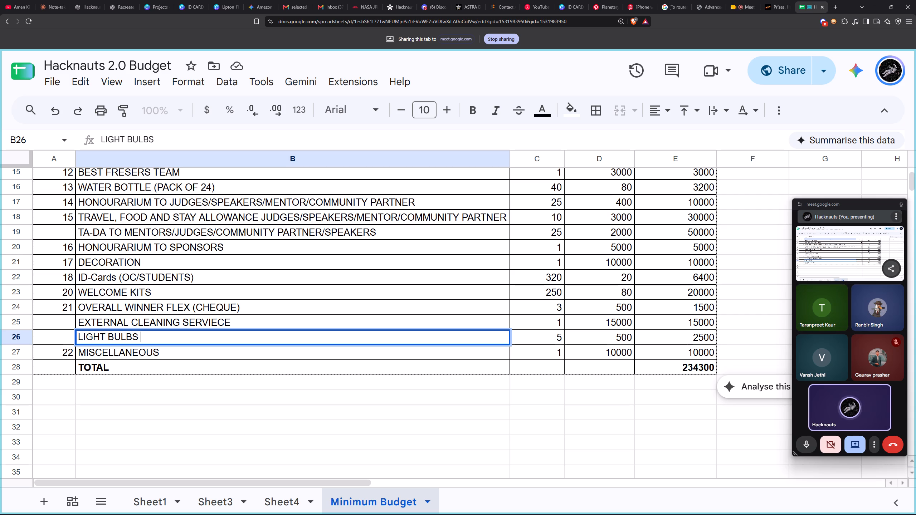
{"action": "key", "text": "shift+BackSpace"}
Extend the item name in row 26 to read "LIGHT BULBS/BUCKETS/".
{"action": "key", "text": "slash"}
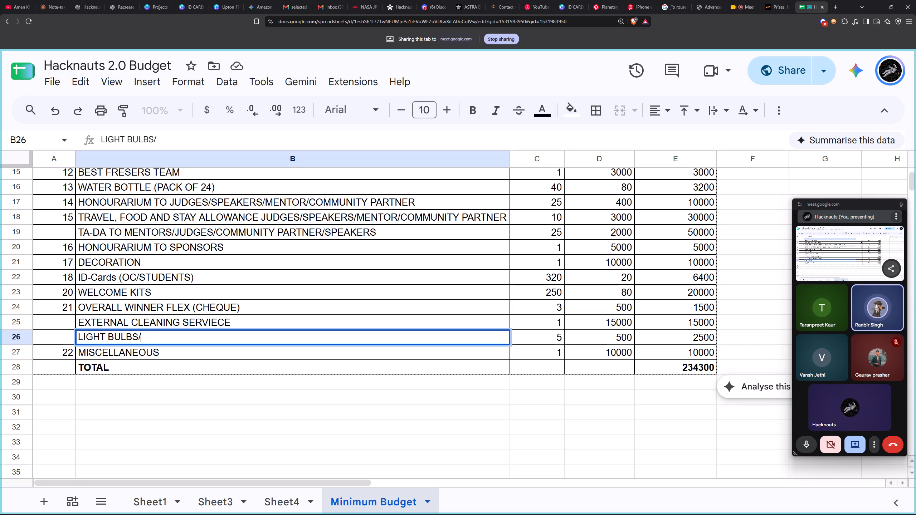
{"action": "type", "text": "BUCKET"}
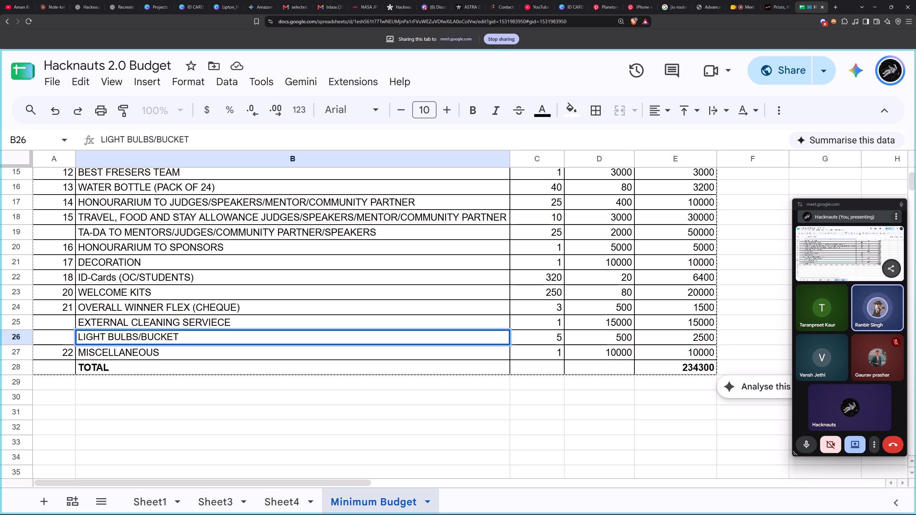
{"action": "type", "text": "S"}
{"action": "key", "text": "space"}
{"action": "key", "text": "shift+BackSpace"}
{"action": "key", "text": "shift+question"}
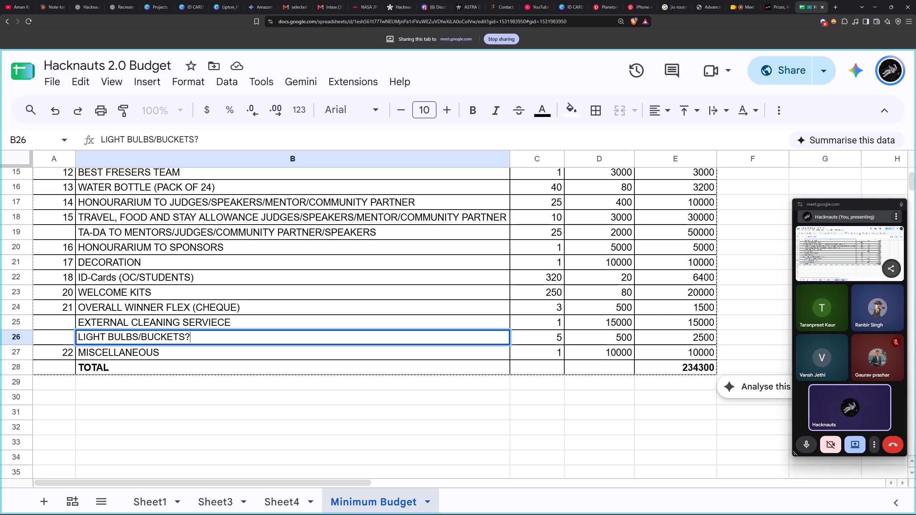
{"action": "key", "text": "shift+BackSpace"}
{"action": "key", "text": "slash"}
{"action": "key", "text": "shift+space"}
{"action": "key", "text": "shift+BackSpace"}
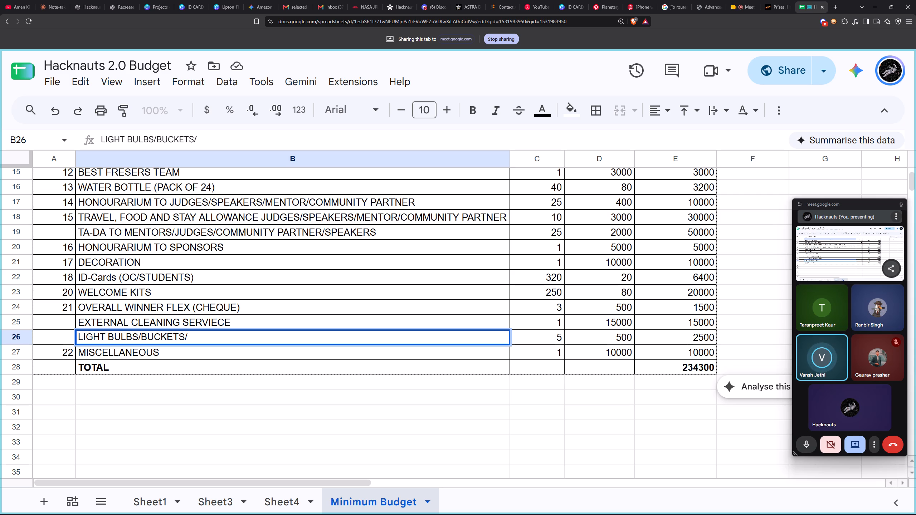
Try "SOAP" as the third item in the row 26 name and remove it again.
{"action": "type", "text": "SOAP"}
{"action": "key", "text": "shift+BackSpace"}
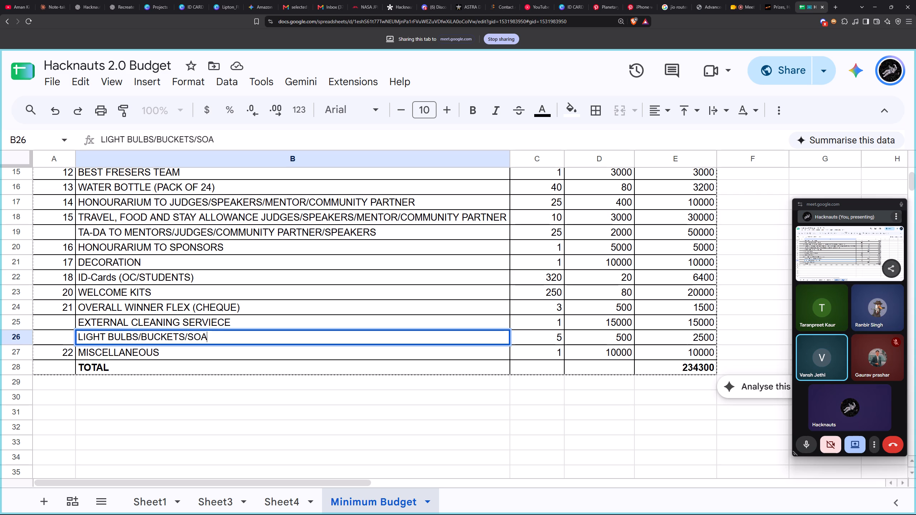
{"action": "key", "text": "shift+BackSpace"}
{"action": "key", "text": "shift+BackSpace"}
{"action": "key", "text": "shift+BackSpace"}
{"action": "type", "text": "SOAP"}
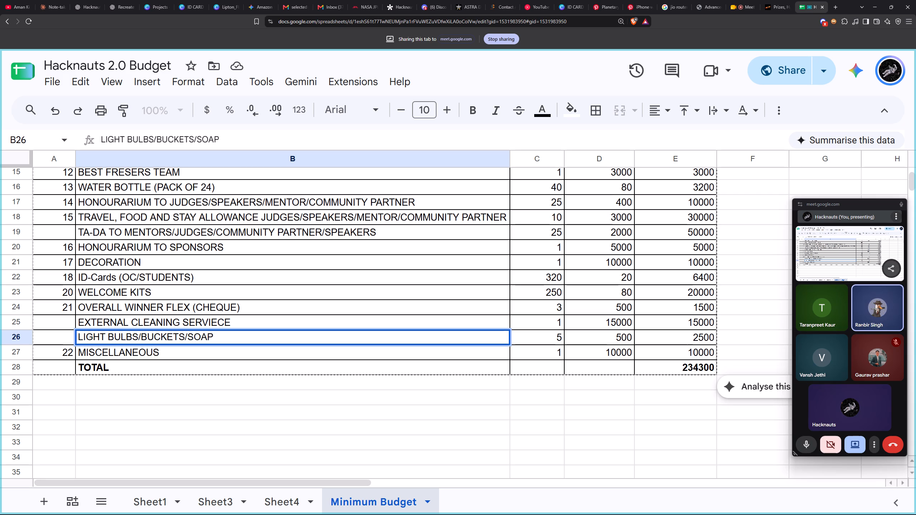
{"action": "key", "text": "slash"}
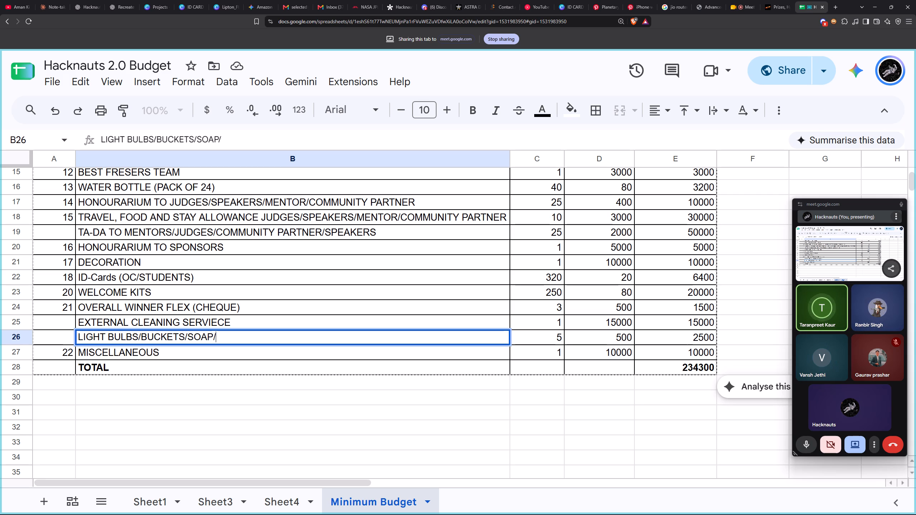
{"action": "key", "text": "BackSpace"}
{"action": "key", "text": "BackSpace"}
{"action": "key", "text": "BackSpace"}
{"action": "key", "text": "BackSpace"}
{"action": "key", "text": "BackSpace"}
Add "HAND WASH" after the final slash of the row 26 item name.
{"action": "type", "text": "HAND WASH"}
{"action": "key", "text": "space"}
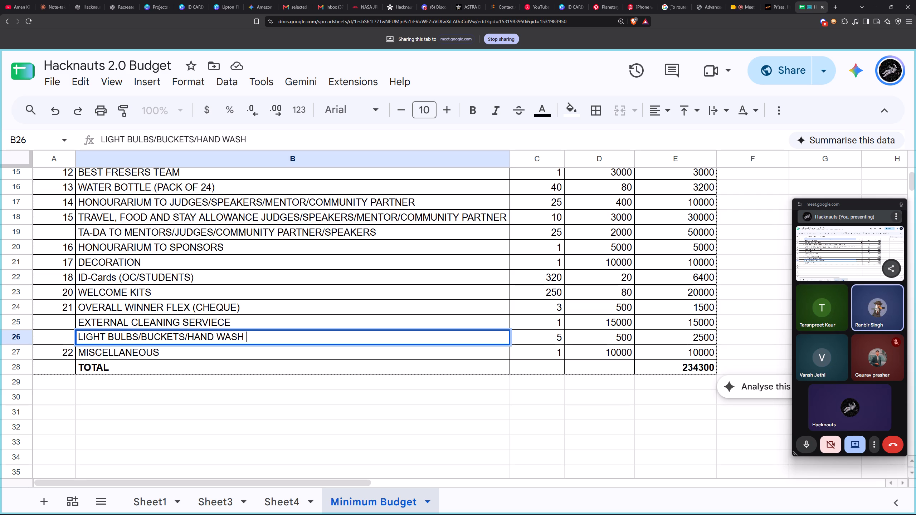
Search the web for "soap formula" in a new browser tab and return to the budget sheet.
{"action": "left_click", "coordinate": [833, 0]}
{"action": "type", "text": "soap formula"}
{"action": "key", "text": "Return"}
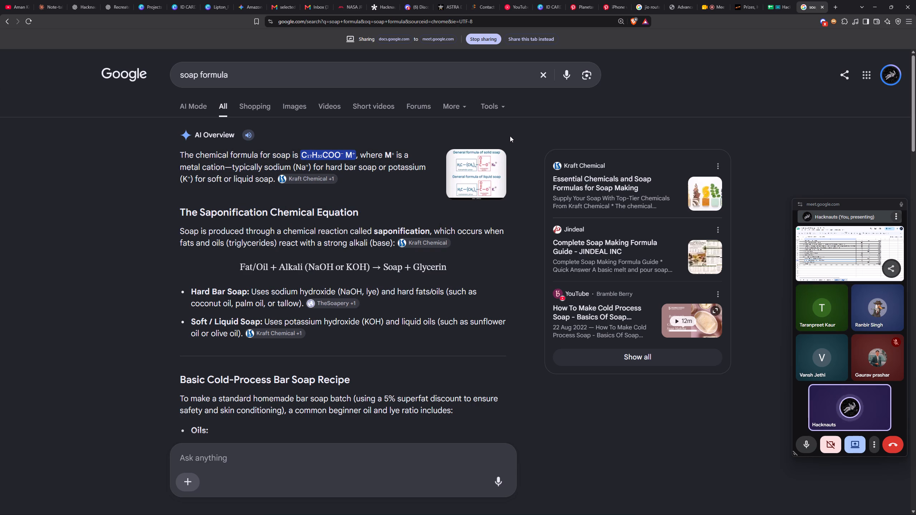
{"action": "left_click", "coordinate": [820, 5]}
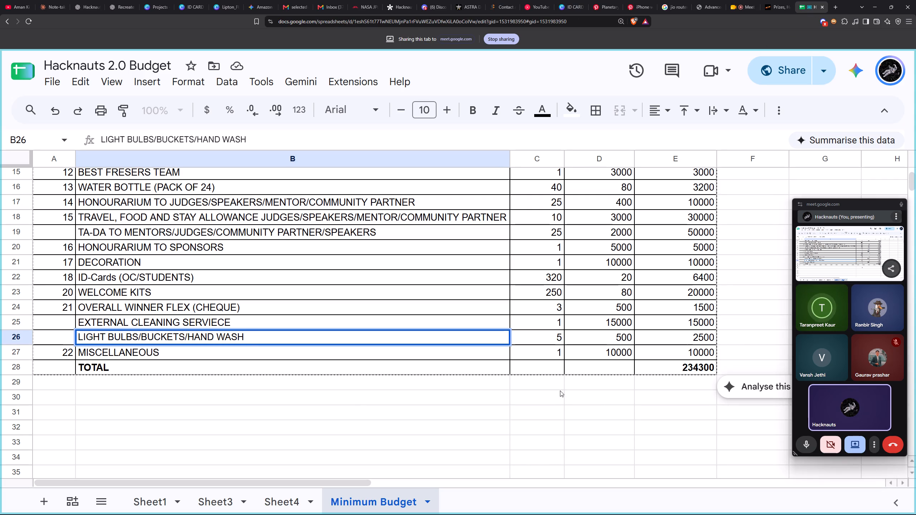
Open the quantity of the LIGHT BULBS/BUCKETS/HAND WASH row for editing.
{"action": "double_click", "coordinate": [560, 334]}
{"action": "left_click_drag", "start_coordinate": [560, 334], "coordinate": [539, 343]}
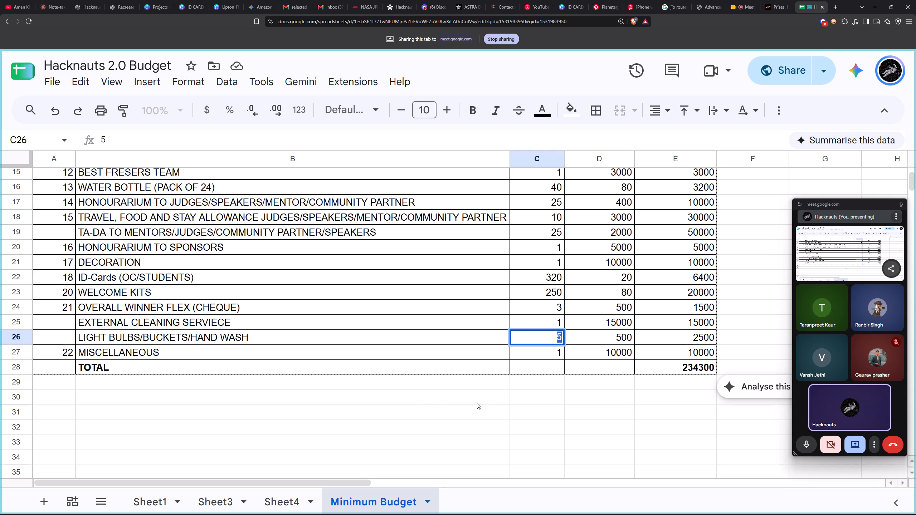
{"action": "double_click", "coordinate": [603, 339]}
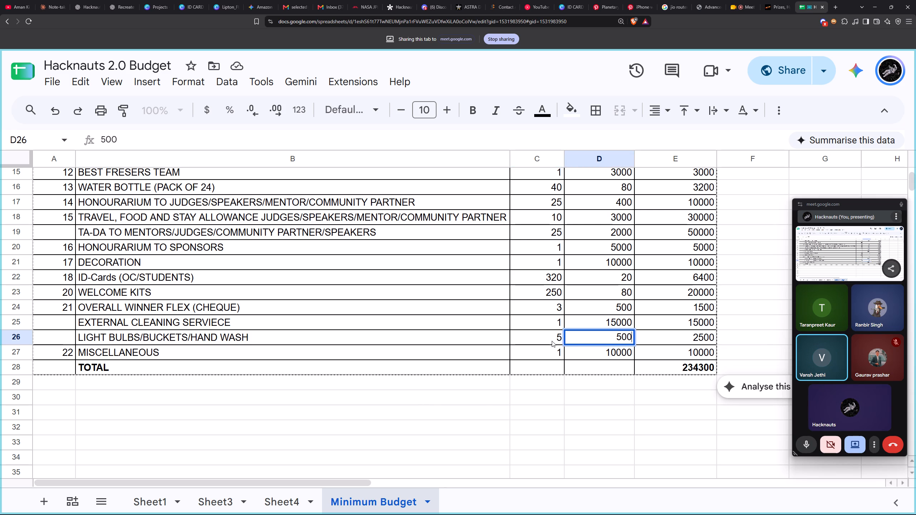
{"action": "double_click", "coordinate": [552, 341]}
{"action": "left_click", "coordinate": [552, 341]}
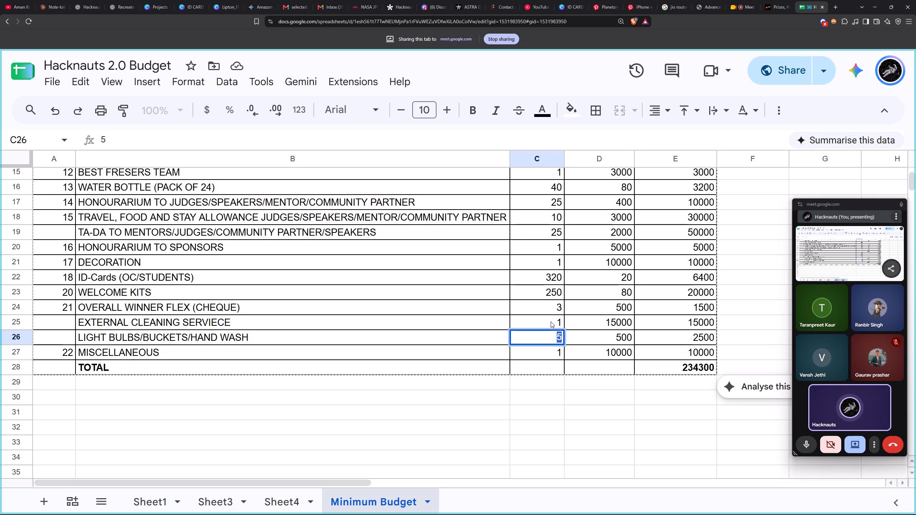
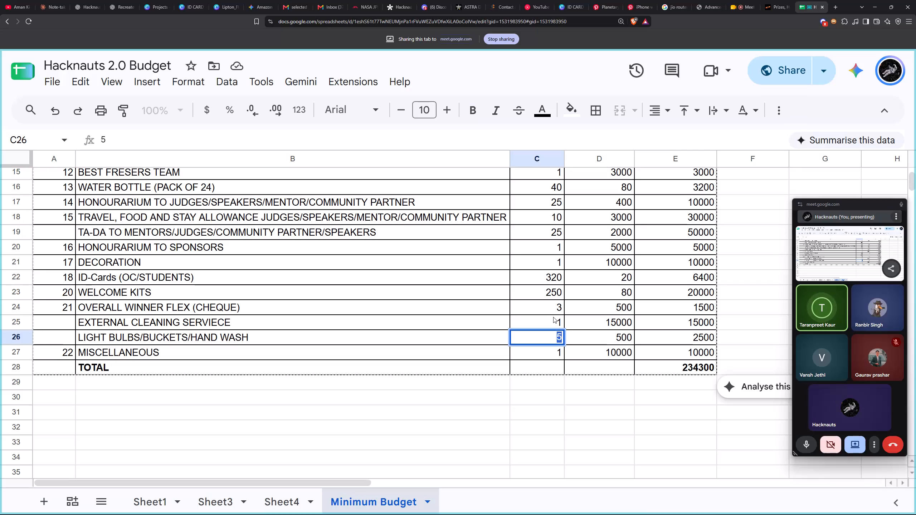
Set the price of the LIGHT BULBS/BUCKETS/HAND WASH row to 700.
{"action": "double_click", "coordinate": [622, 342]}
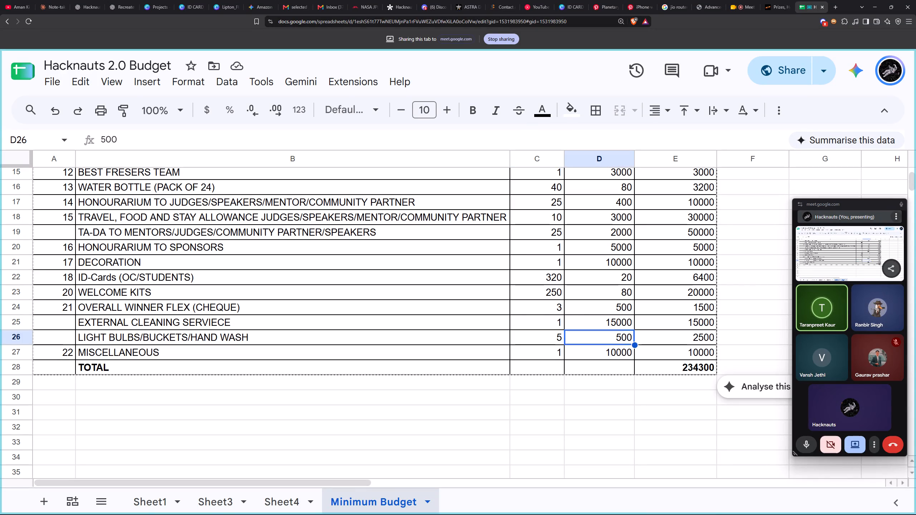
{"action": "left_click_drag", "start_coordinate": [622, 338], "coordinate": [615, 339]}
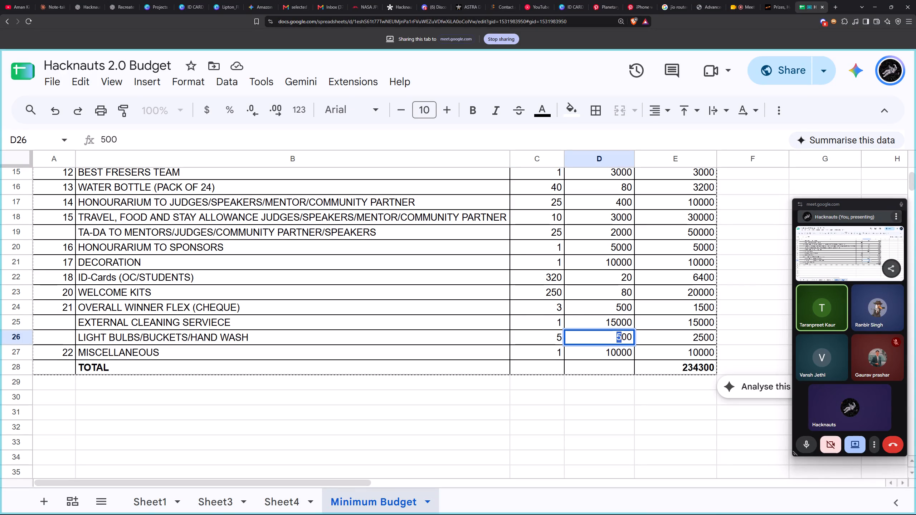
{"action": "key", "text": "7"}
{"action": "left_click", "coordinate": [628, 418]}
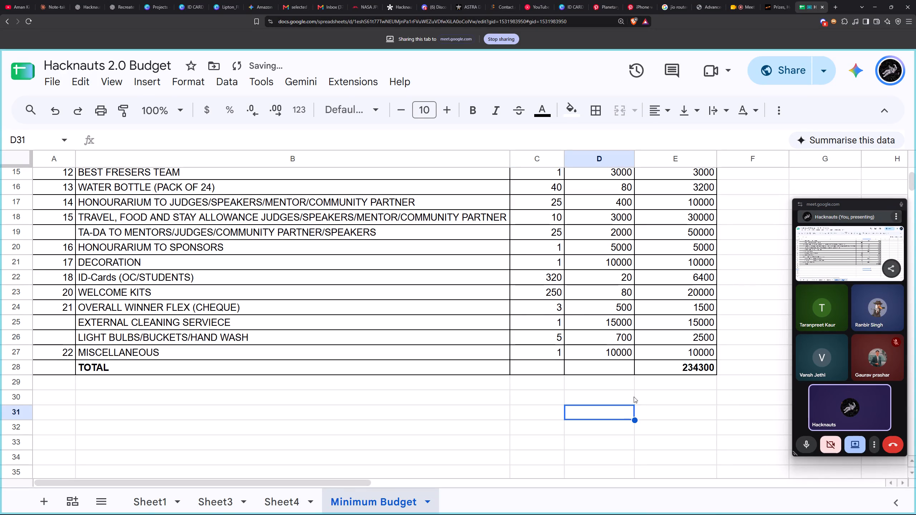
Set the amount of the LIGHT BULBS/BUCKETS/HAND WASH row to 3500.
{"action": "double_click", "coordinate": [696, 339]}
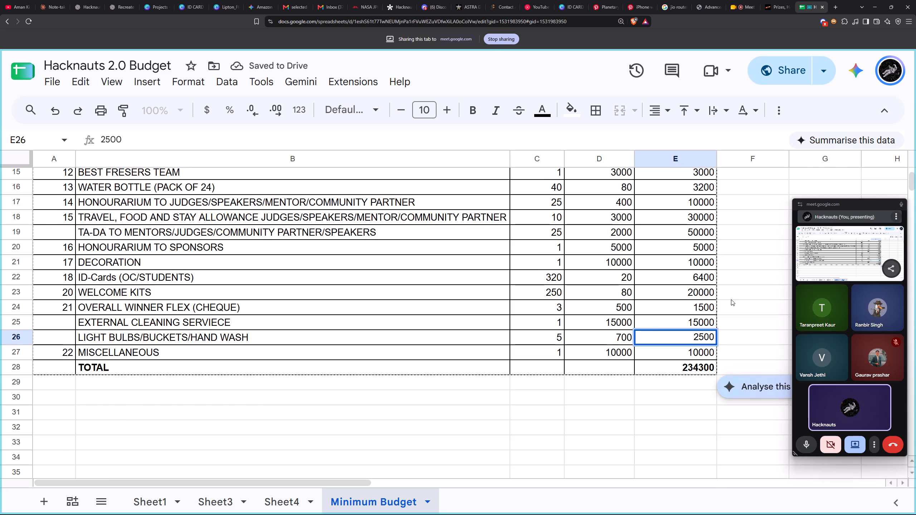
{"action": "scroll", "coordinate": [731, 299], "scroll_direction": "up", "scroll_amount": 10}
{"action": "left_click", "coordinate": [742, 246]}
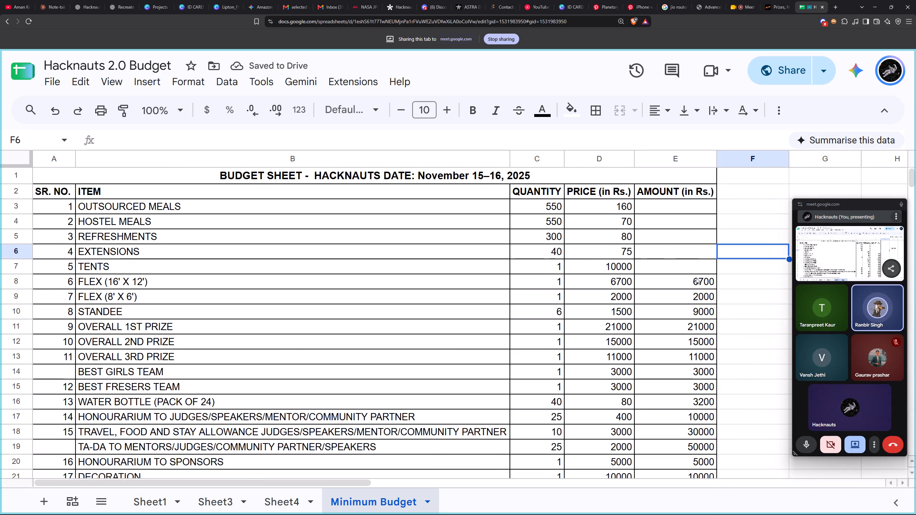
{"action": "scroll", "coordinate": [775, 249], "scroll_direction": "down", "scroll_amount": 2, "text": "ctrl"}
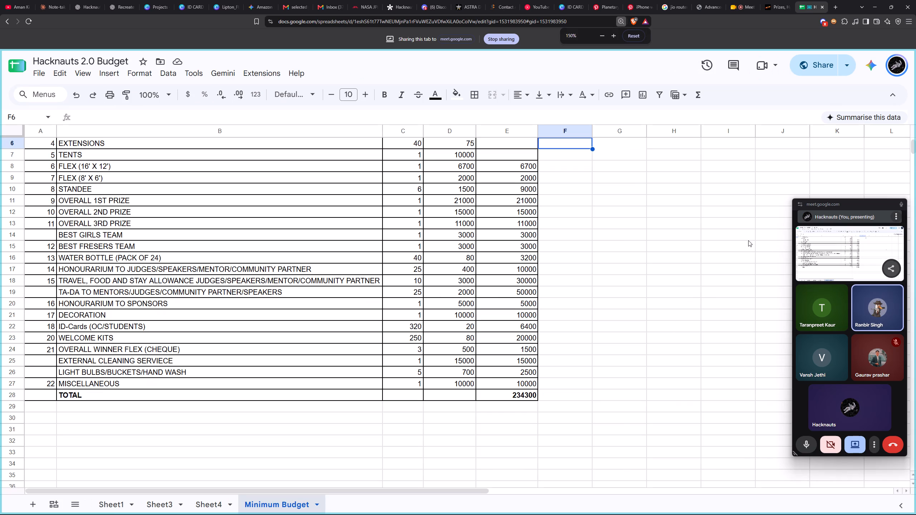
{"action": "double_click", "coordinate": [530, 374]}
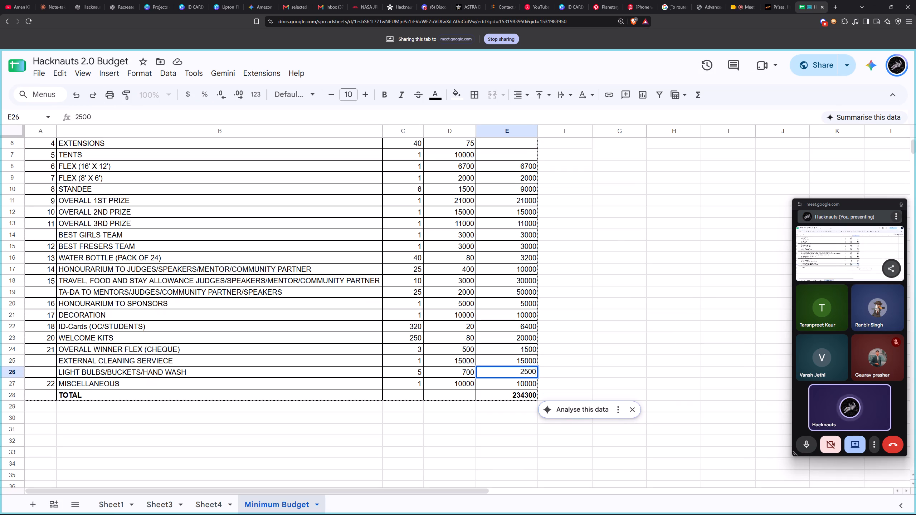
{"action": "left_click_drag", "start_coordinate": [520, 372], "coordinate": [525, 370]}
{"action": "key", "text": "3"}
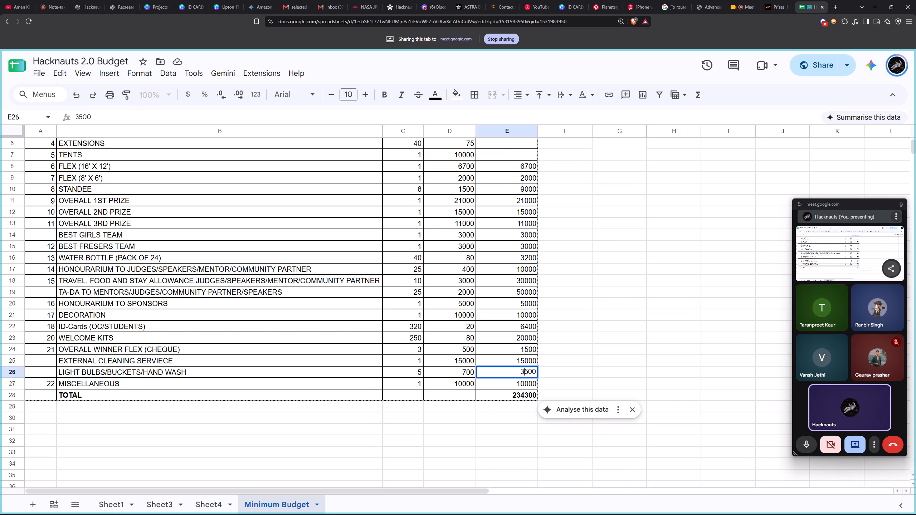
{"action": "scroll", "coordinate": [611, 284], "scroll_direction": "up", "scroll_amount": 4}
{"action": "left_click", "coordinate": [606, 270]}
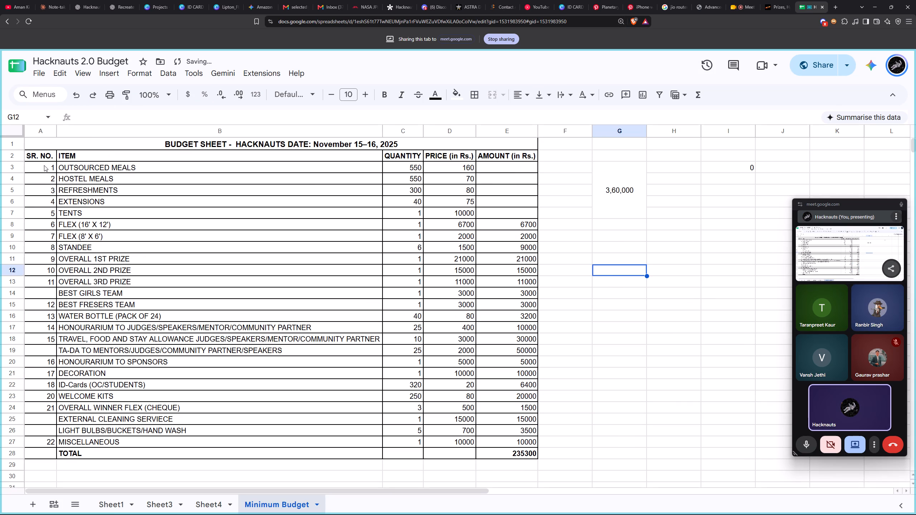
Clear the item names, quantities and prices from OUTSOURCED MEALS through EXTENSIONS in rows 3 to 6.
{"action": "left_click_drag", "start_coordinate": [58, 164], "coordinate": [433, 200]}
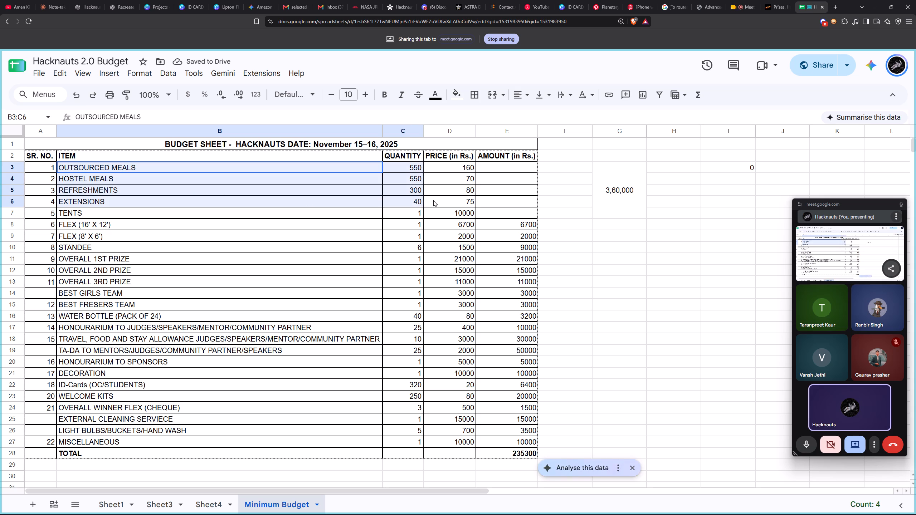
{"action": "left_click_drag", "start_coordinate": [433, 200], "coordinate": [443, 200]}
{"action": "key", "text": "BackSpace"}
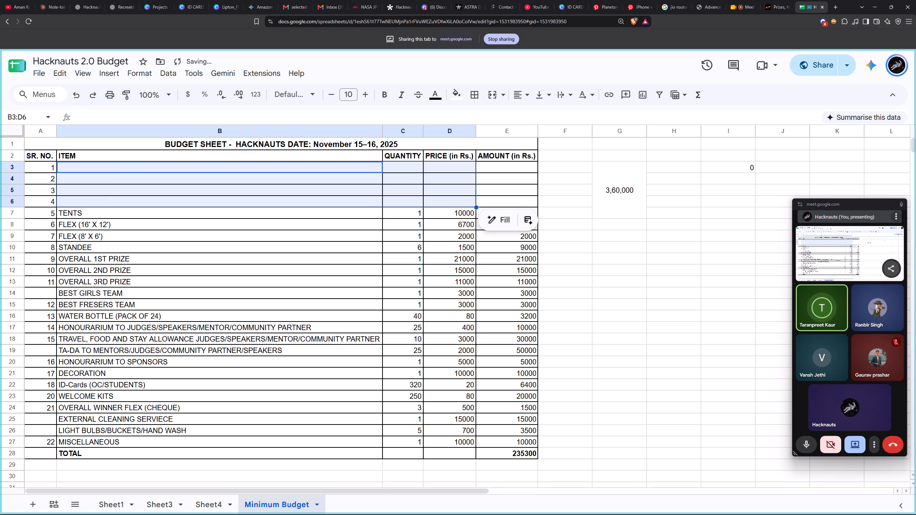
Enter "CATERING/ EXTENSIONS/" as the start of the item name in row 3.
{"action": "left_click", "coordinate": [76, 166]}
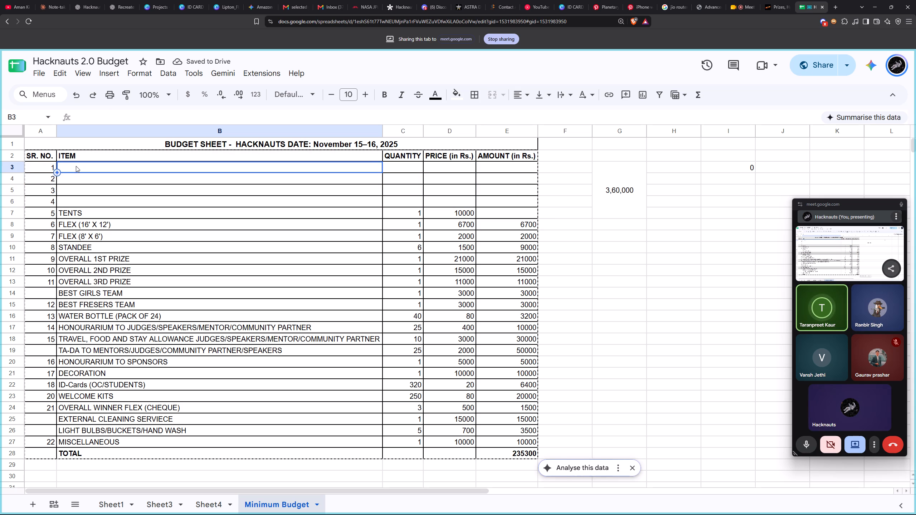
{"action": "left_click", "coordinate": [76, 166]}
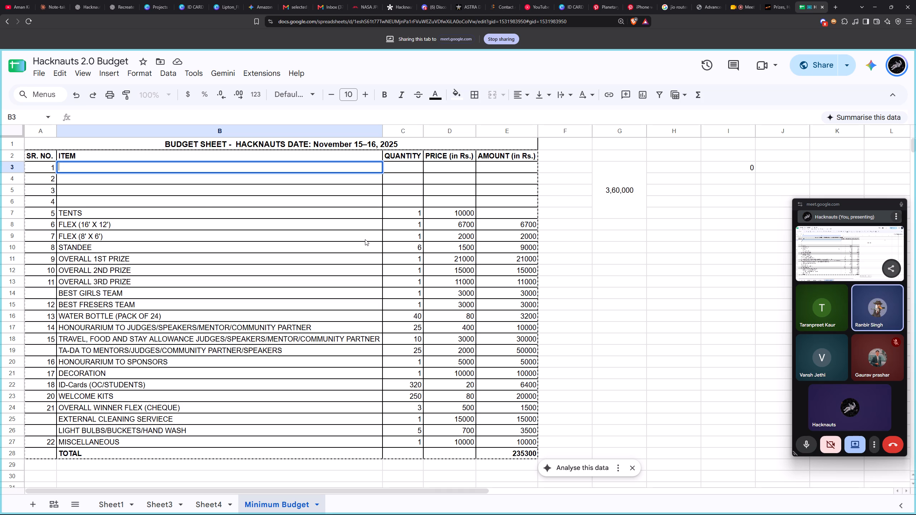
{"action": "type", "text": "CATERING"}
{"action": "key", "text": "space"}
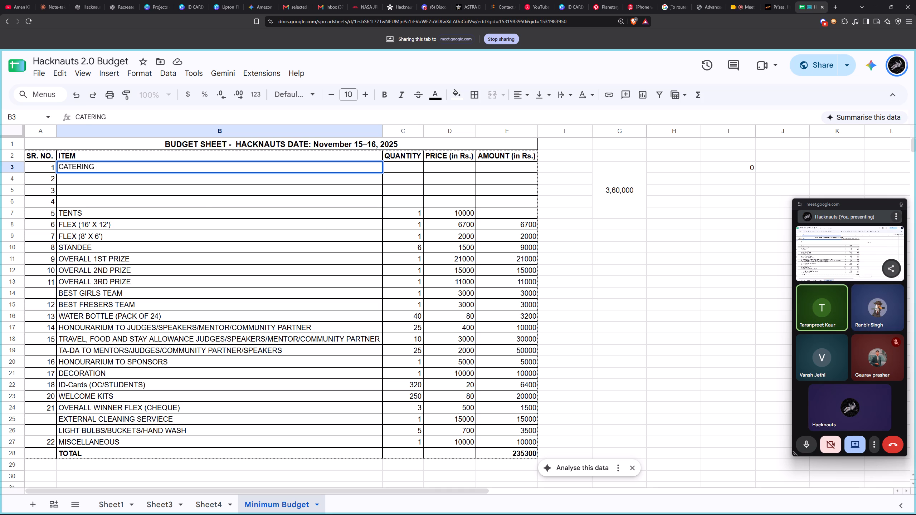
{"action": "key", "text": "shift+BackSpace"}
{"action": "type", "text": "/ EXTENSIONS"}
{"action": "key", "text": "space"}
{"action": "type", "text": "?"}
{"action": "key", "text": "space"}
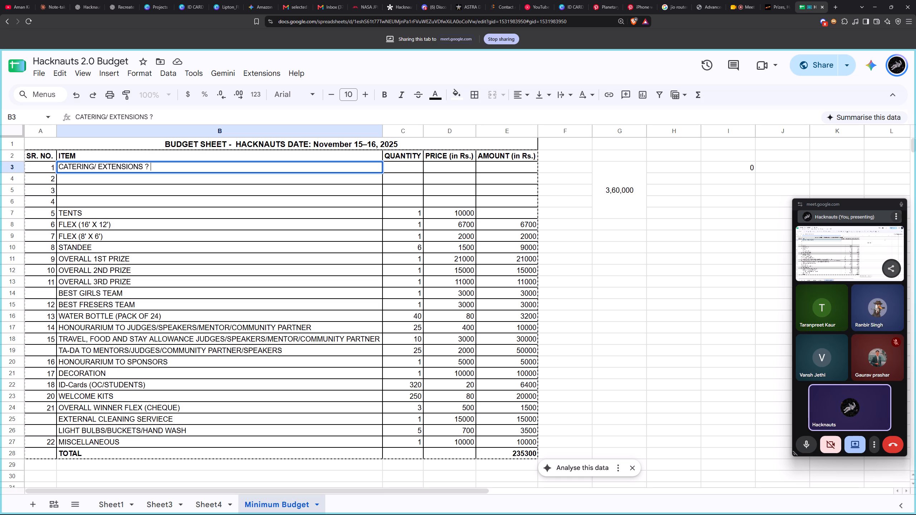
{"action": "key", "text": "shift+BackSpace"}
{"action": "key", "text": "shift+BackSpace"}
{"action": "key", "text": "shift+BackSpace"}
{"action": "type", "text": "/"}
Add "BEDDING/" to the end of the row 3 item name.
{"action": "key", "text": "space"}
{"action": "key", "text": "BackSpace"}
{"action": "type", "text": "BE"}
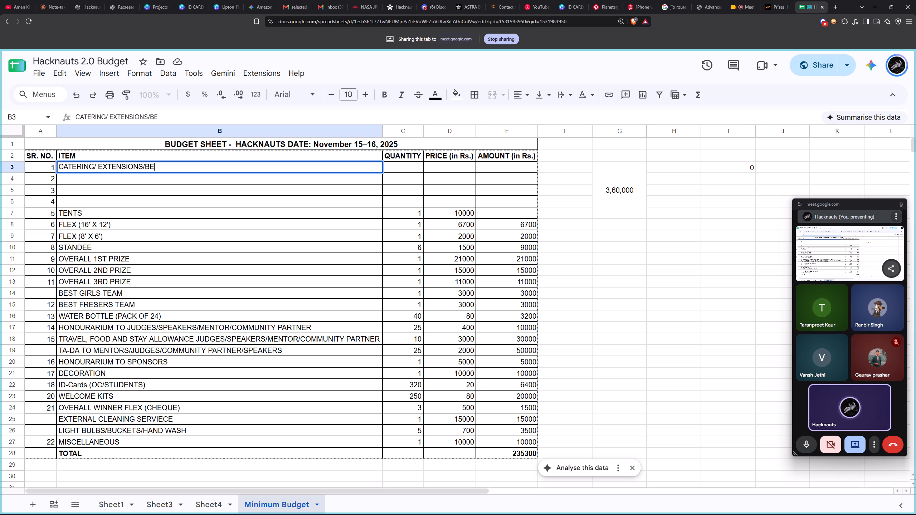
{"action": "type", "text": "DDING"}
{"action": "key", "text": "space"}
{"action": "key", "text": "BackSpace"}
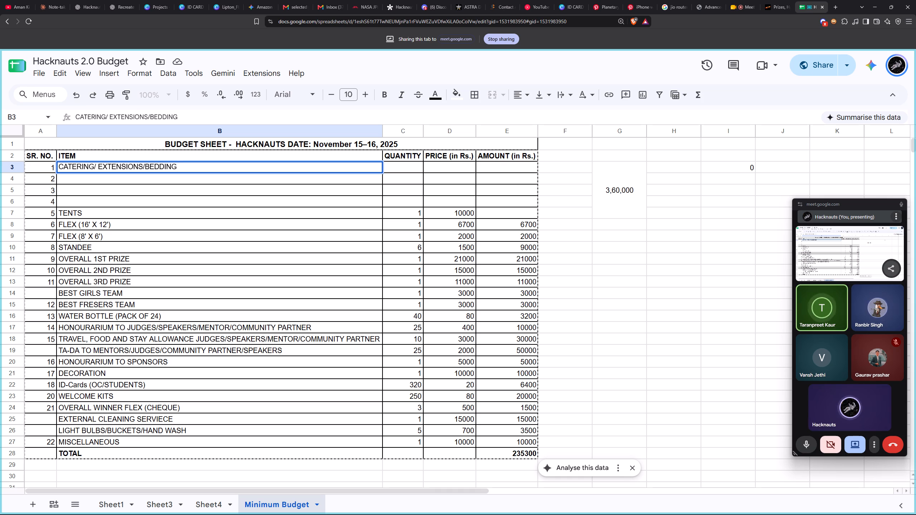
{"action": "type", "text": "/"}
{"action": "key", "text": "space"}
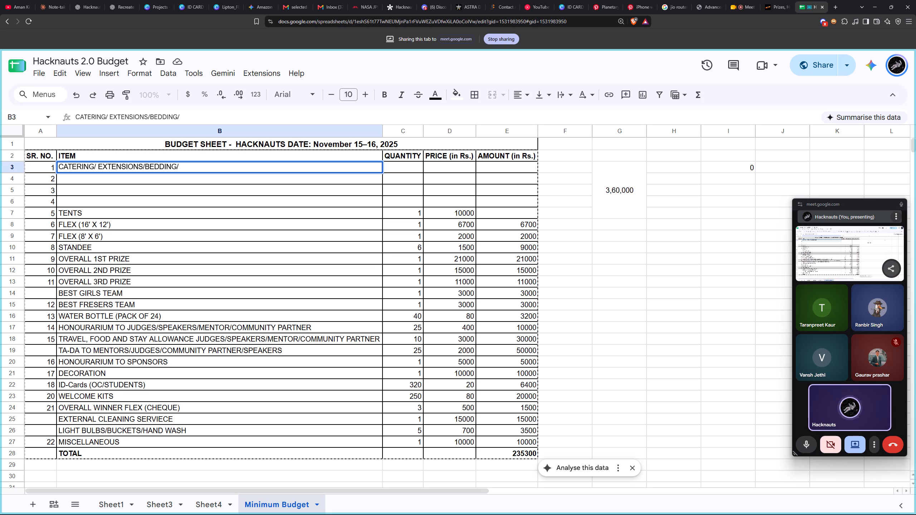
{"action": "key", "text": "BackSpace"}
Add "FLOOD LIGHTS" in capitals after the final slash of the row 3 item name.
{"action": "type", "text": "FLOOD"}
{"action": "key", "text": "space"}
{"action": "type", "text": "Lights"}
{"action": "key", "text": "space"}
{"action": "key", "text": "BackSpace"}
{"action": "key", "text": "BackSpace"}
{"action": "key", "text": "BackSpace"}
{"action": "key", "text": "BackSpace"}
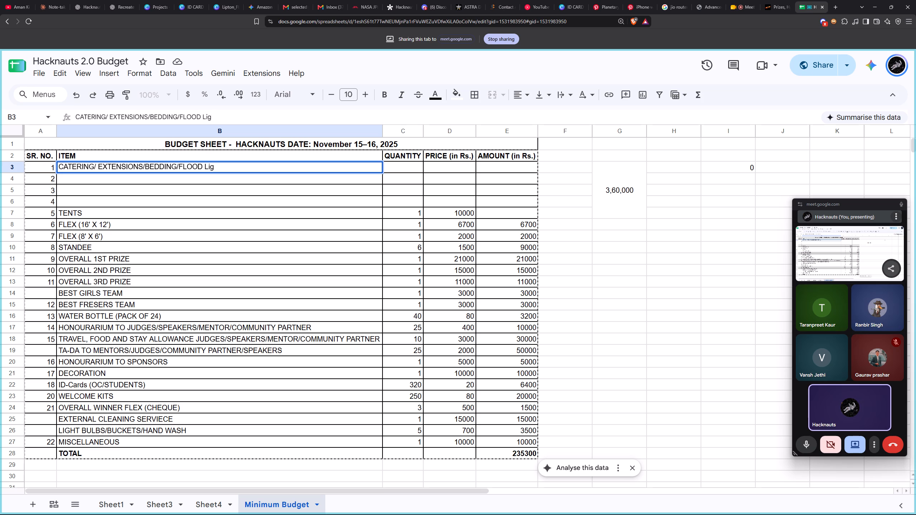
{"action": "key", "text": "BackSpace"}
{"action": "key", "text": "BackSpace"}
{"action": "type", "text": "IGHTS"}
Fill in the CATERING/ EXTENSIONS/BEDDING/FLOOD LIGHTS row with quantity 1 and 360000 as both price and amount.
{"action": "double_click", "coordinate": [398, 166]}
{"action": "key", "text": "1"}
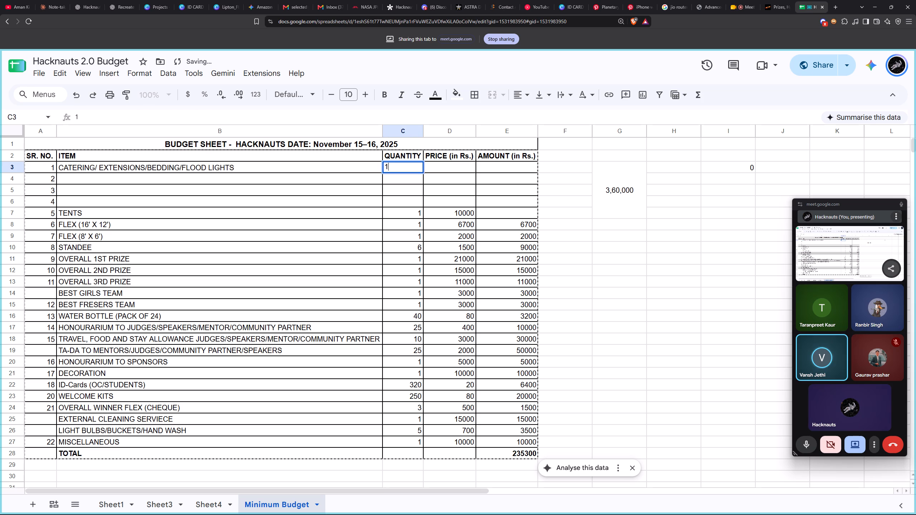
{"action": "triple_click", "coordinate": [452, 172]}
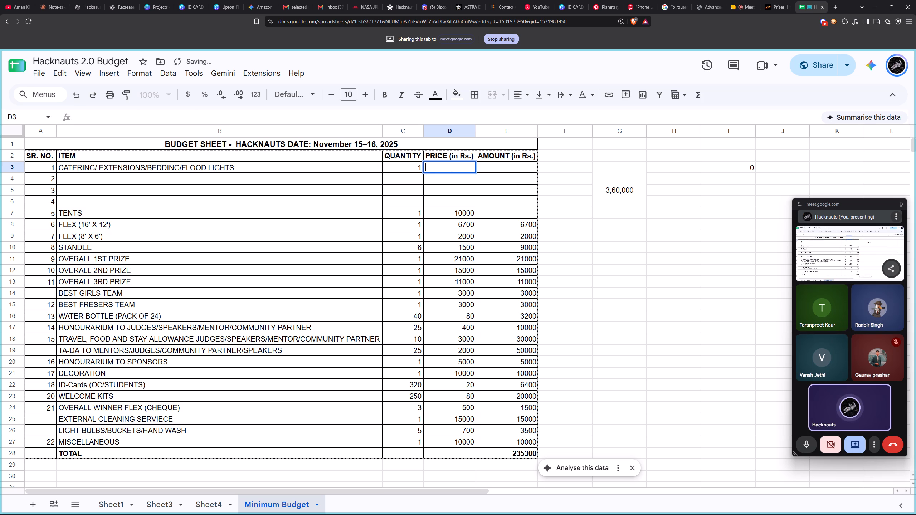
{"action": "key", "text": "3"}
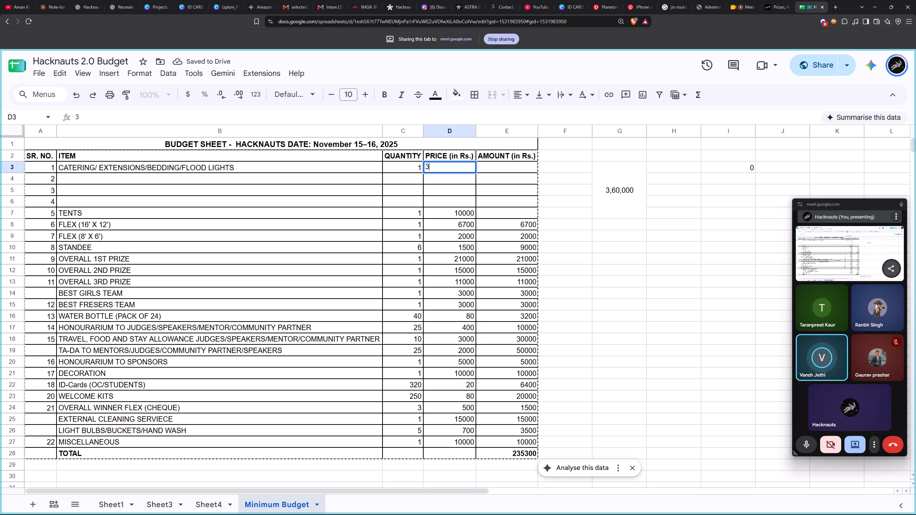
{"action": "key", "text": "0"}
{"action": "key", "text": "BackSpace"}
{"action": "key", "text": "6"}
{"action": "key", "text": "0"}
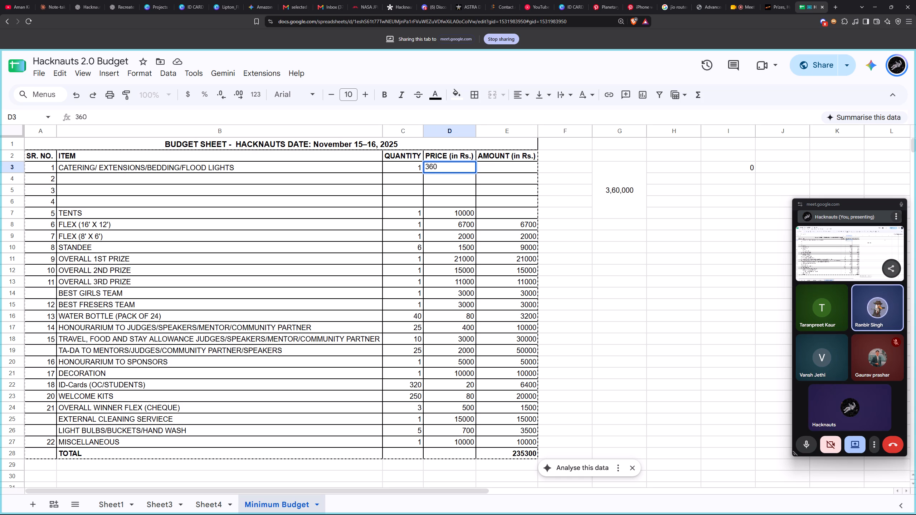
{"action": "type", "text": "000"}
{"action": "double_click", "coordinate": [483, 165]}
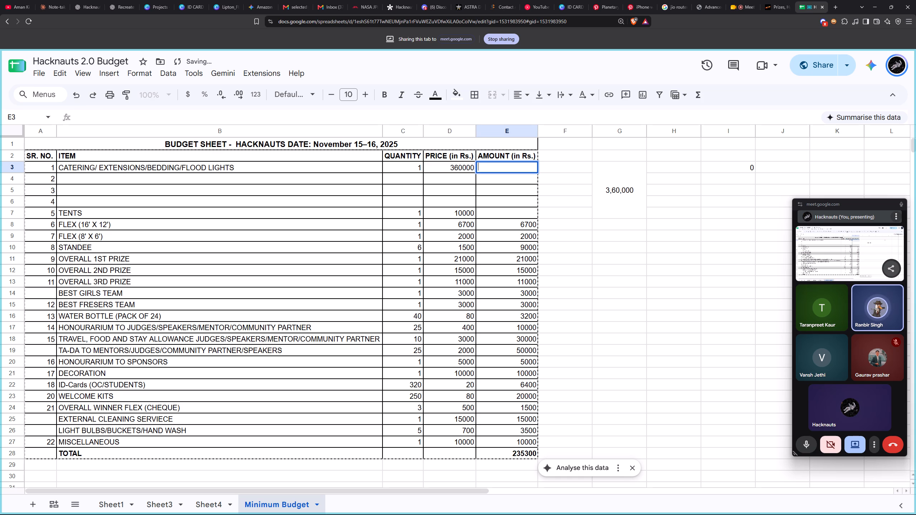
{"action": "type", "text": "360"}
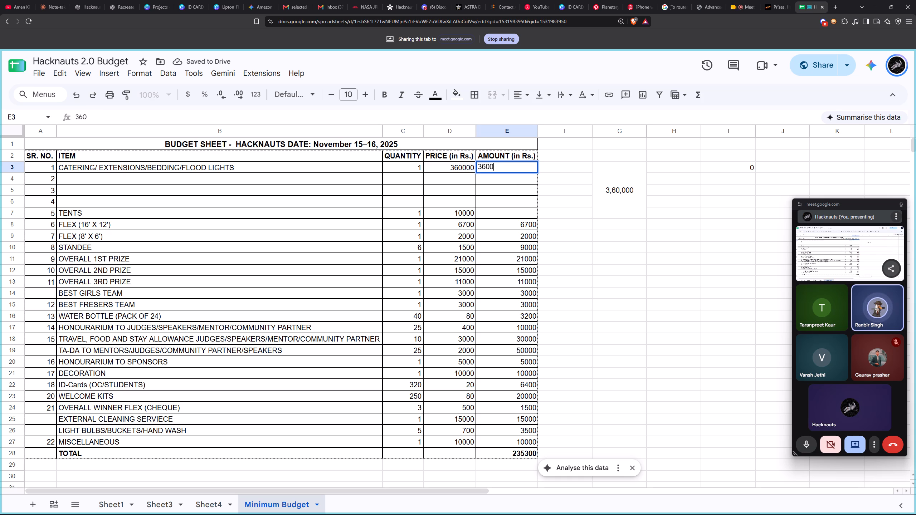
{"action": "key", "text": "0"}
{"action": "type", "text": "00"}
{"action": "left_click", "coordinate": [584, 187]}
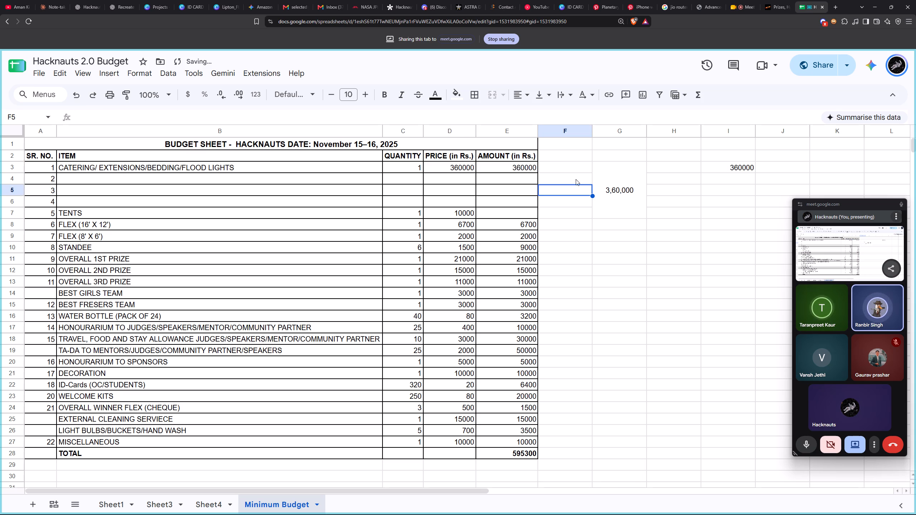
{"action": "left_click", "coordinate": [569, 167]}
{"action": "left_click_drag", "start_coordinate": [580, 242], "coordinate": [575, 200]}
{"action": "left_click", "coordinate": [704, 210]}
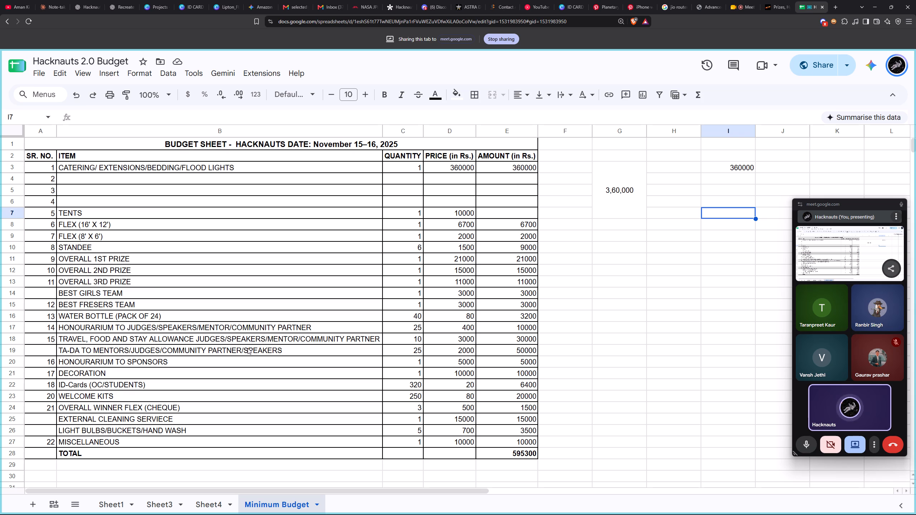
Select the entire TRAVEL, FOOD AND STAY ALLOWANCE row, row 18.
{"action": "scroll", "coordinate": [245, 362], "scroll_direction": "up", "scroll_amount": 1, "text": "ctrl"}
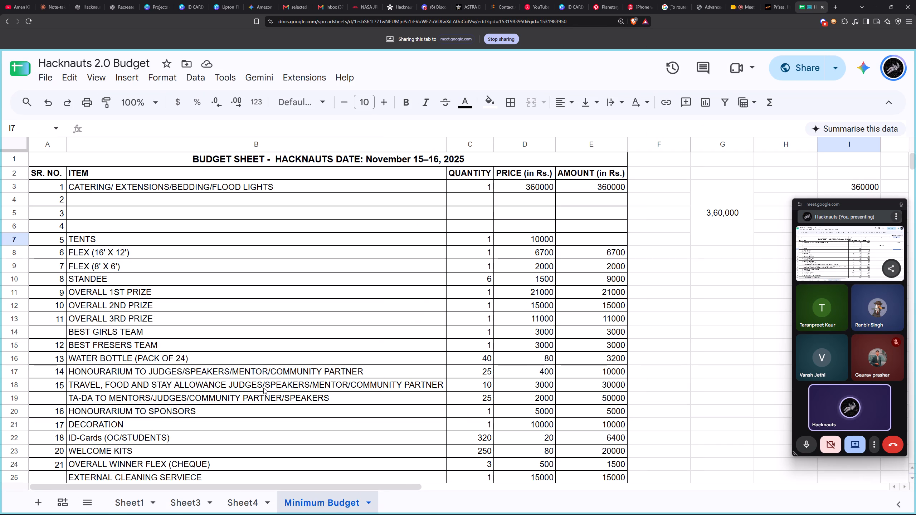
{"action": "left_click", "coordinate": [100, 381]}
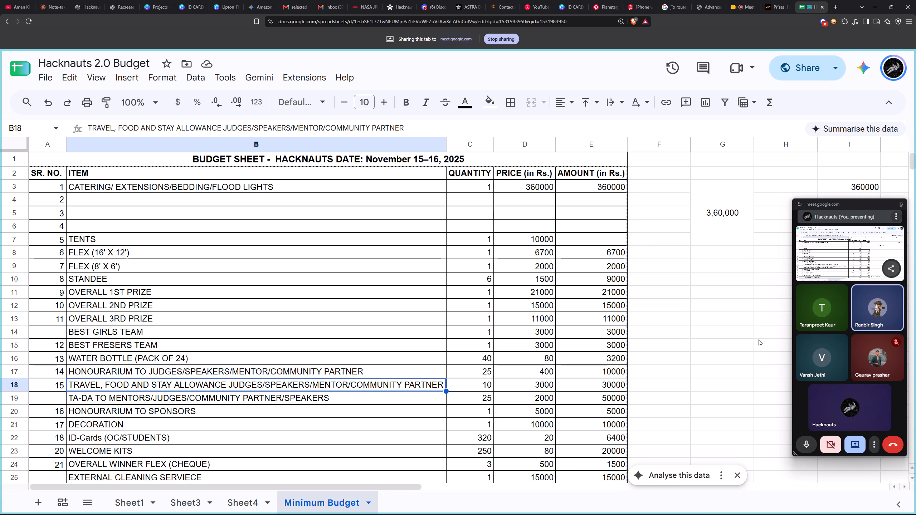
{"action": "left_click", "coordinate": [10, 387]}
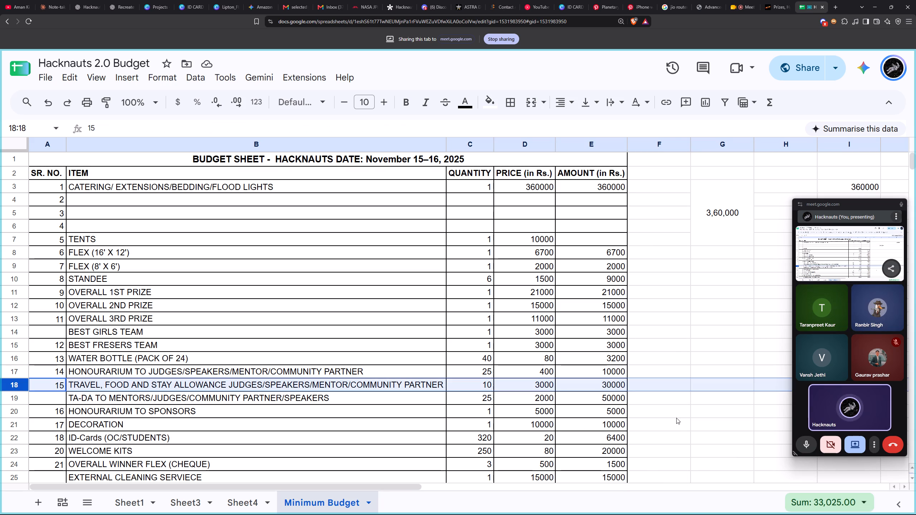
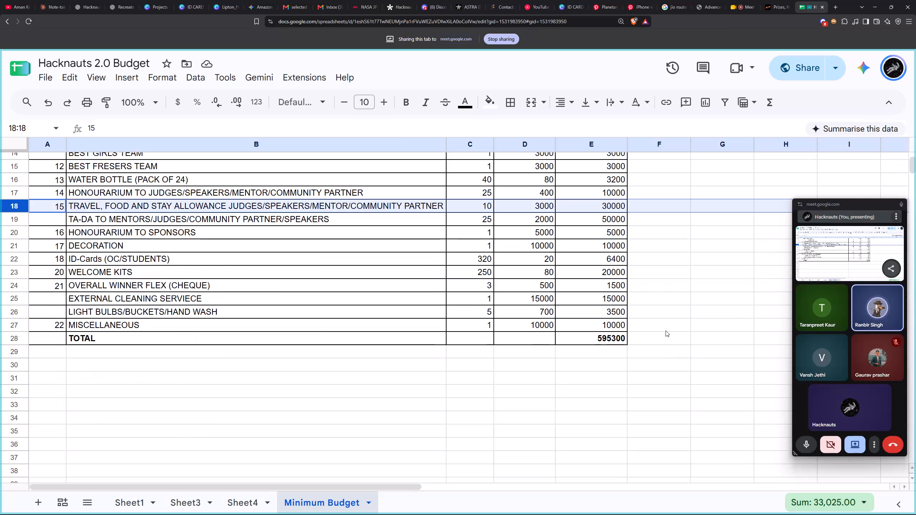
Look over the Minimum Budget rows from the catering item down to the TOTAL row.
{"action": "scroll", "coordinate": [666, 330], "scroll_direction": "up", "scroll_amount": 2}
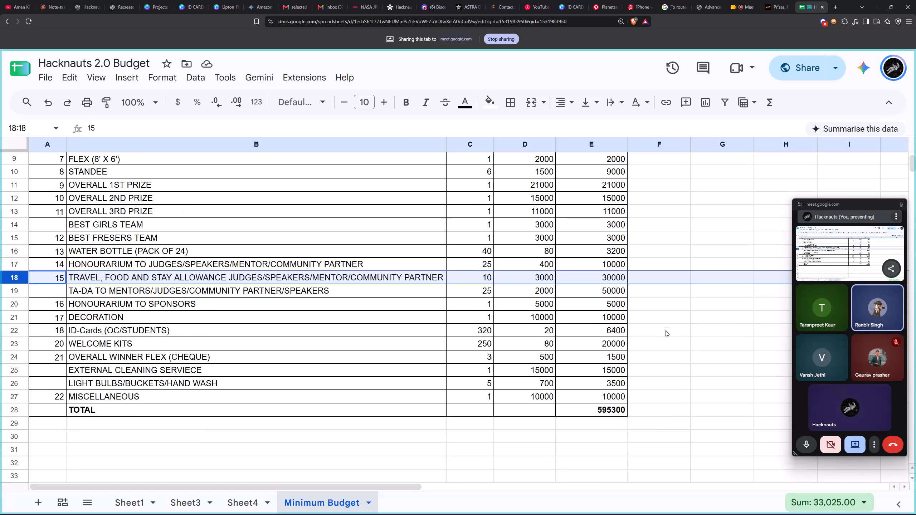
{"action": "scroll", "coordinate": [666, 330], "scroll_direction": "up", "scroll_amount": 2}
{"action": "scroll", "coordinate": [666, 330], "scroll_direction": "down", "scroll_amount": 1}
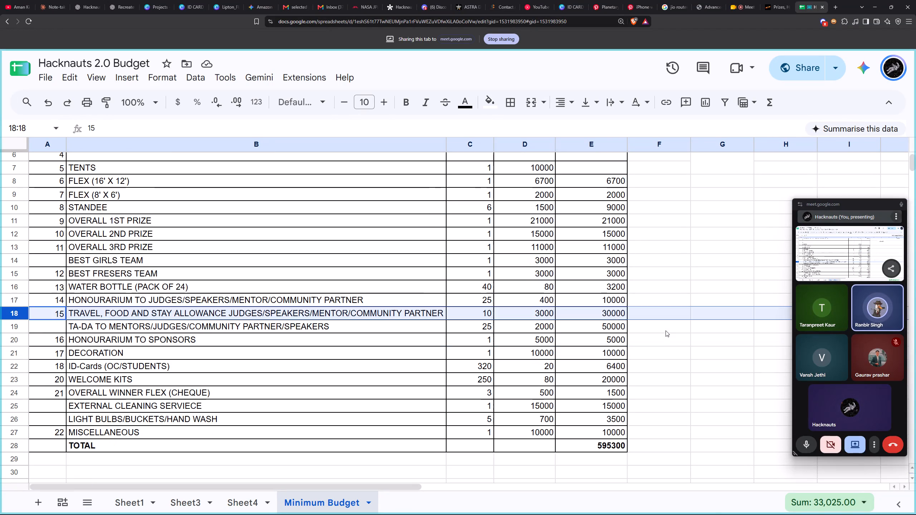
{"action": "scroll", "coordinate": [666, 330], "scroll_direction": "up", "scroll_amount": 1}
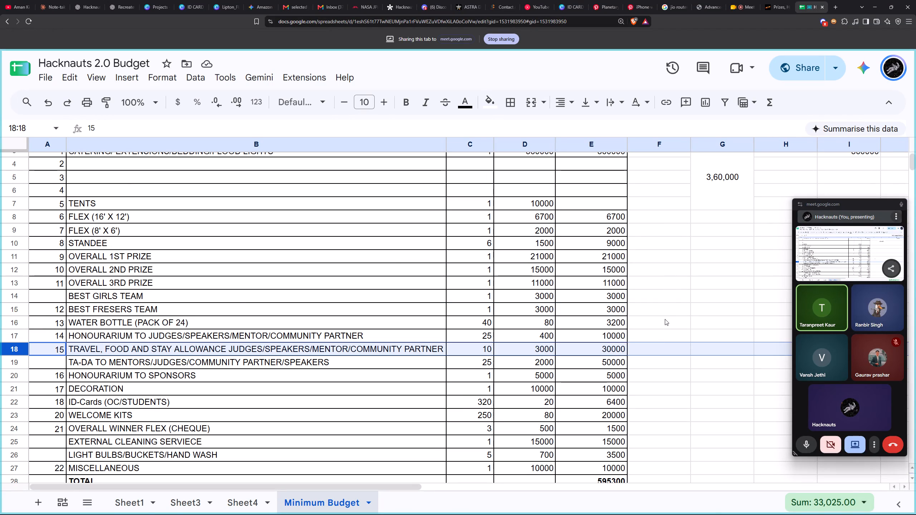
{"action": "scroll", "coordinate": [665, 319], "scroll_direction": "down", "scroll_amount": 1, "text": "ctrl"}
{"action": "scroll", "coordinate": [665, 319], "scroll_direction": "up", "scroll_amount": 1, "text": "ctrl"}
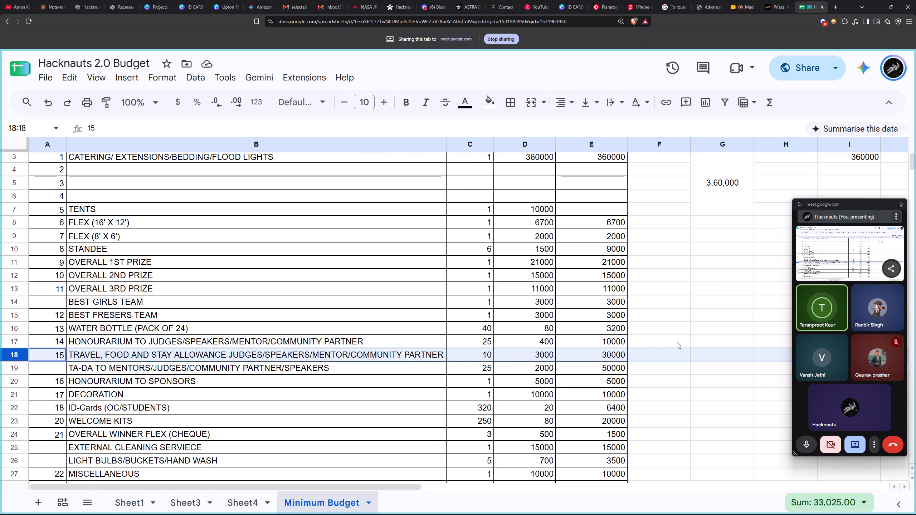
{"action": "scroll", "coordinate": [677, 342], "scroll_direction": "up", "scroll_amount": 1, "text": "ctrl"}
{"action": "scroll", "coordinate": [677, 342], "scroll_direction": "down", "scroll_amount": 2, "text": "ctrl"}
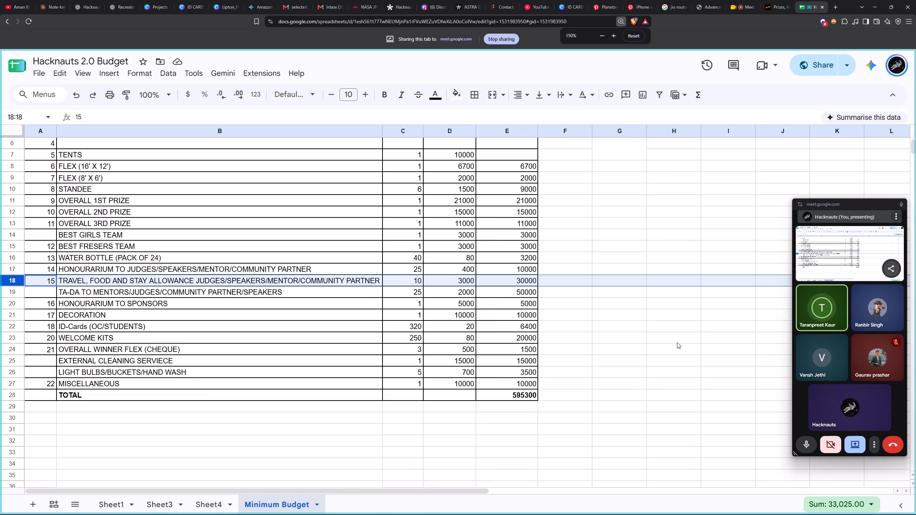
{"action": "scroll", "coordinate": [565, 294], "scroll_direction": "up", "scroll_amount": 2}
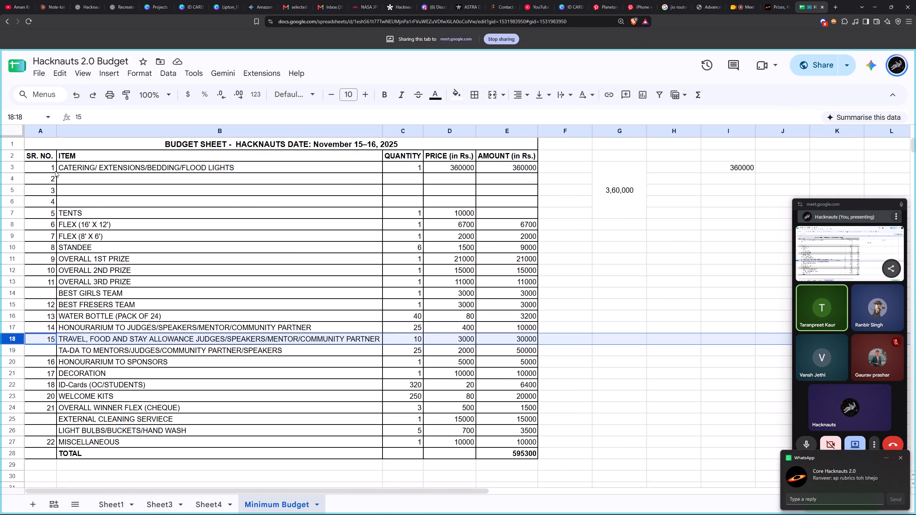
Delete the empty rows 4 to 6 between the catering item and TENTS.
{"action": "left_click", "coordinate": [62, 177]}
{"action": "left_click_drag", "start_coordinate": [17, 181], "coordinate": [19, 182]}
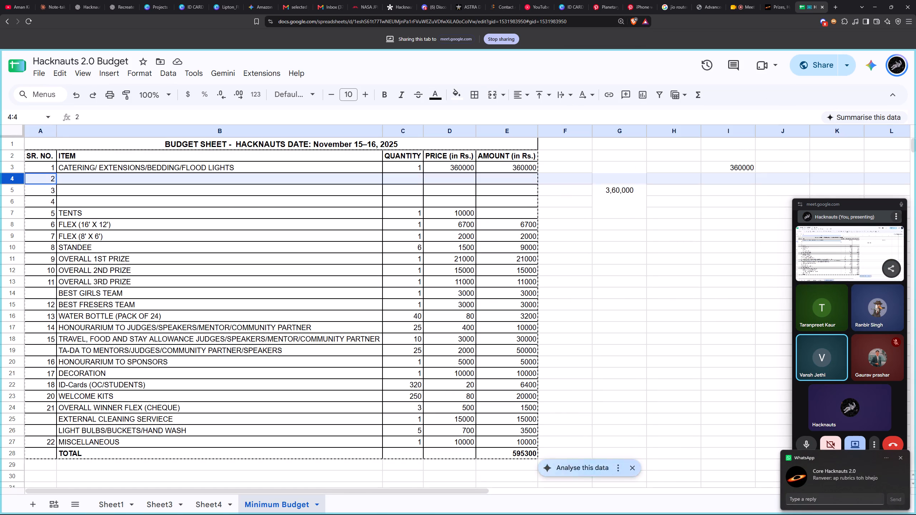
{"action": "left_click_drag", "start_coordinate": [19, 182], "coordinate": [58, 204]}
{"action": "right_click", "coordinate": [72, 190]}
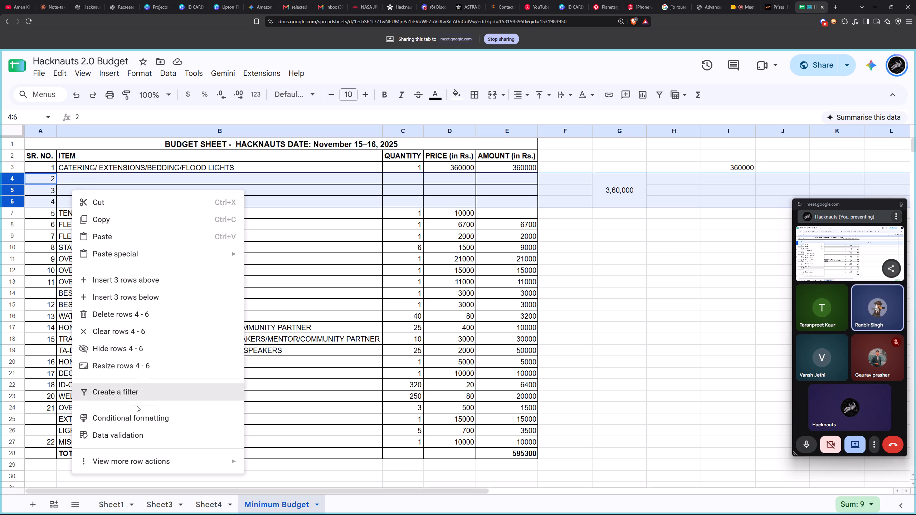
{"action": "left_click", "coordinate": [154, 310]}
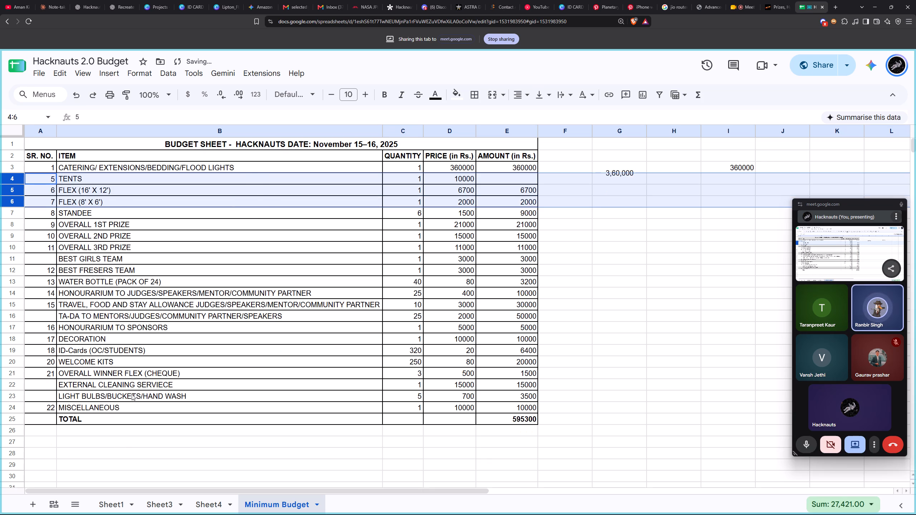
{"action": "left_click", "coordinate": [119, 446]}
Set the serial number of the TENTS row to 2.
{"action": "left_click_drag", "start_coordinate": [45, 169], "coordinate": [49, 179]}
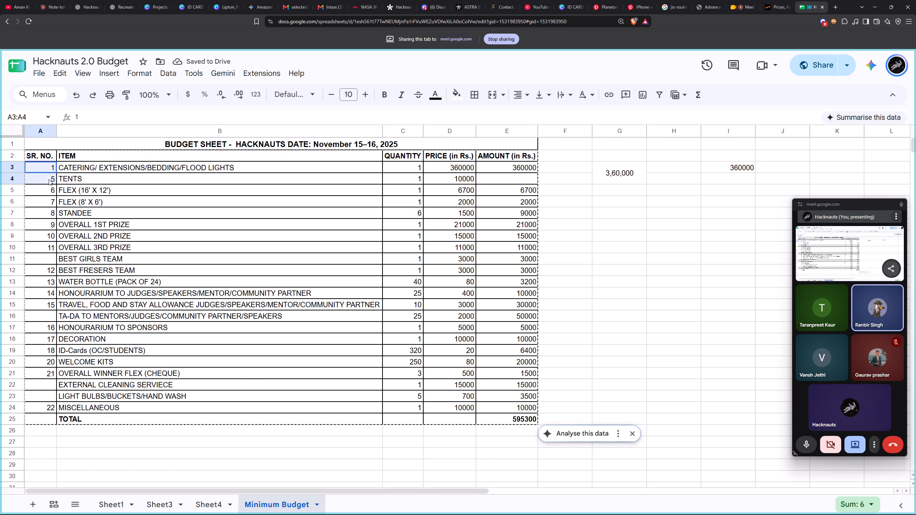
{"action": "left_click_drag", "start_coordinate": [49, 179], "coordinate": [49, 177]}
{"action": "left_click", "coordinate": [49, 177]}
{"action": "double_click", "coordinate": [49, 177]}
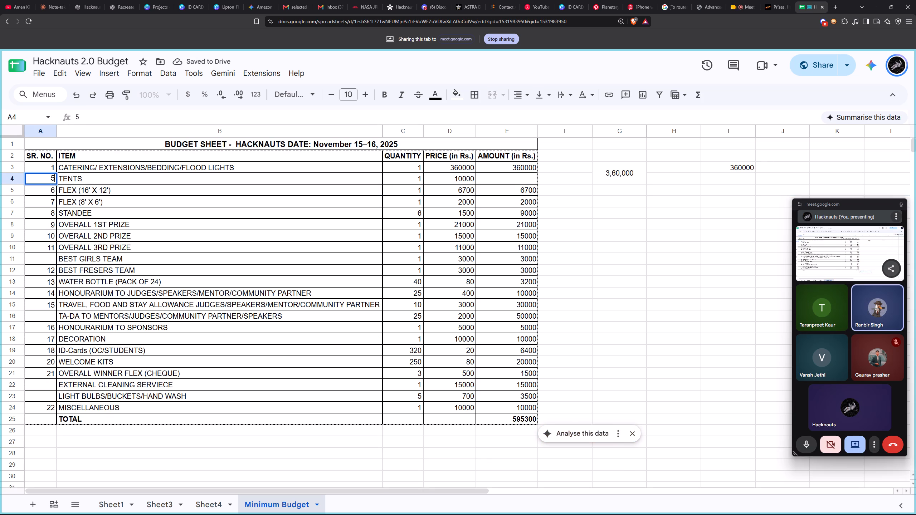
{"action": "key", "text": "BackSpace"}
{"action": "key", "text": "2"}
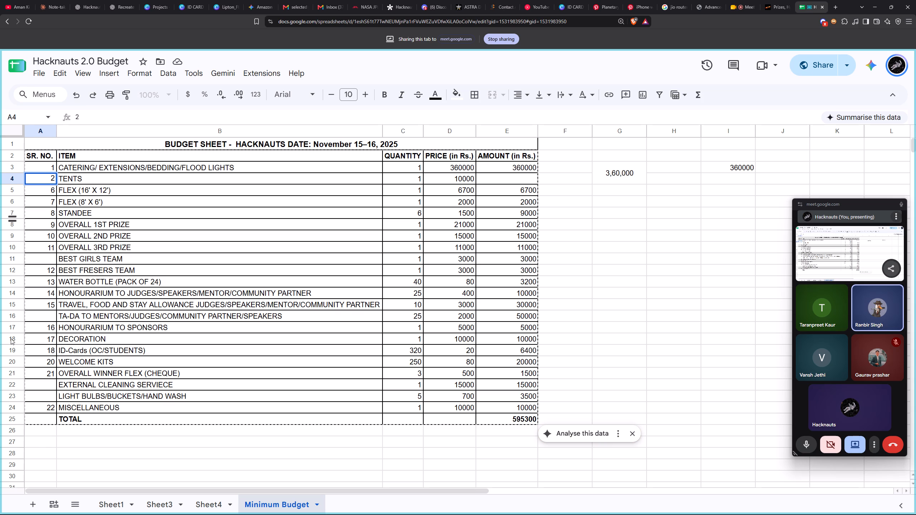
{"action": "left_click", "coordinate": [39, 449]}
Extend the serial numbers 1 and 2 as a continuous series down the SR. NO. column to 22 at MISCELLANEOUS.
{"action": "left_click", "coordinate": [48, 171]}
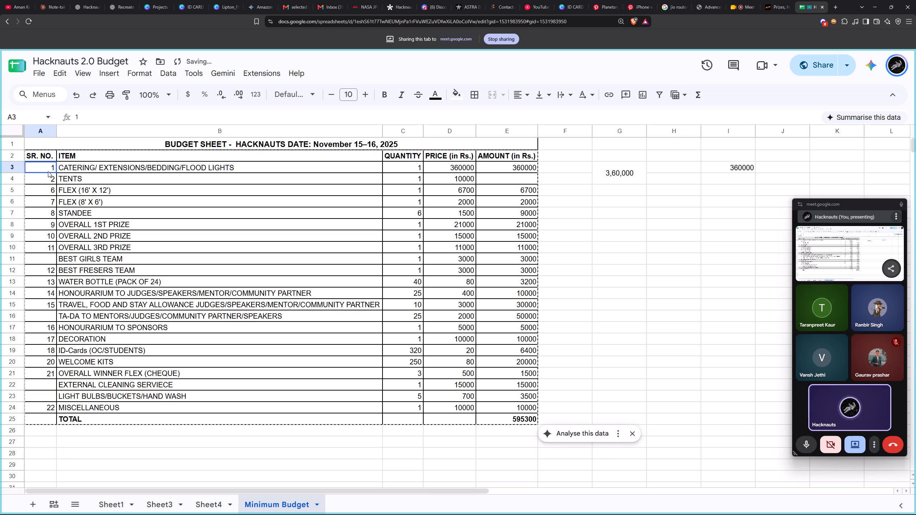
{"action": "left_click", "coordinate": [48, 178], "text": "shift"}
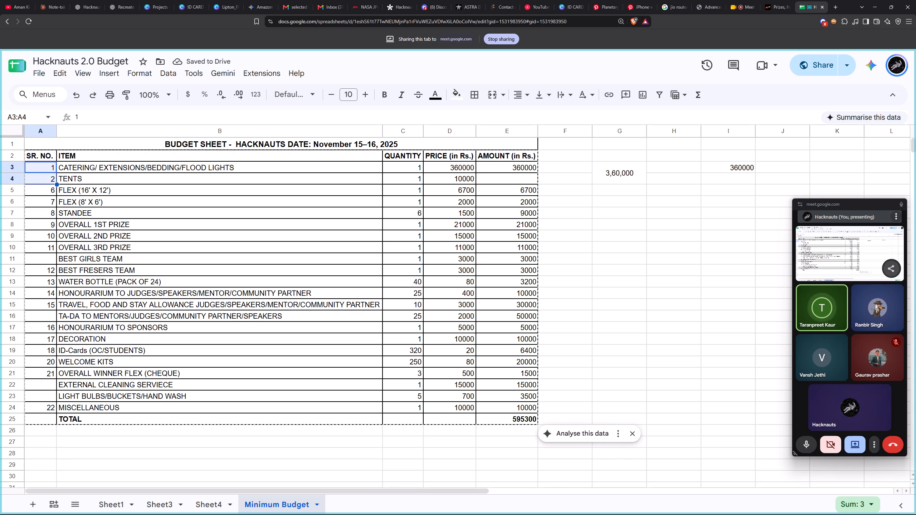
{"action": "left_click_drag", "start_coordinate": [54, 182], "coordinate": [48, 296]}
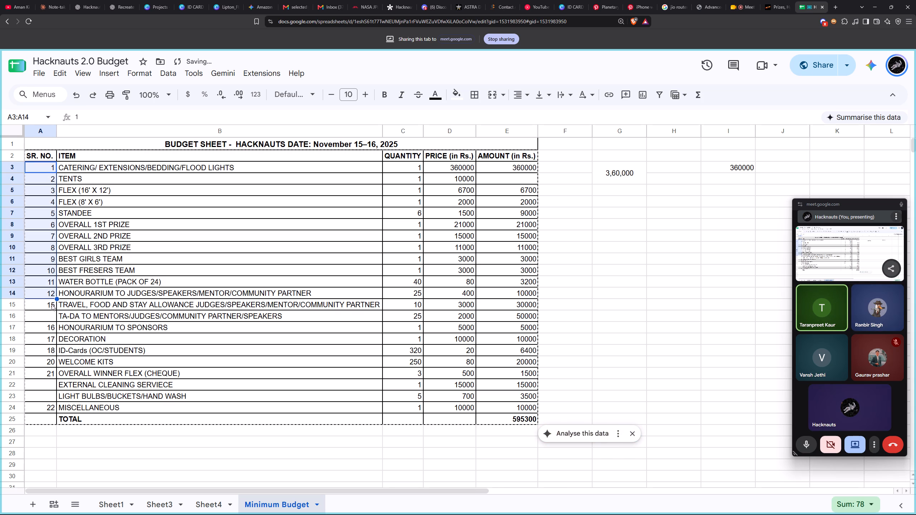
{"action": "left_click_drag", "start_coordinate": [56, 297], "coordinate": [53, 409]}
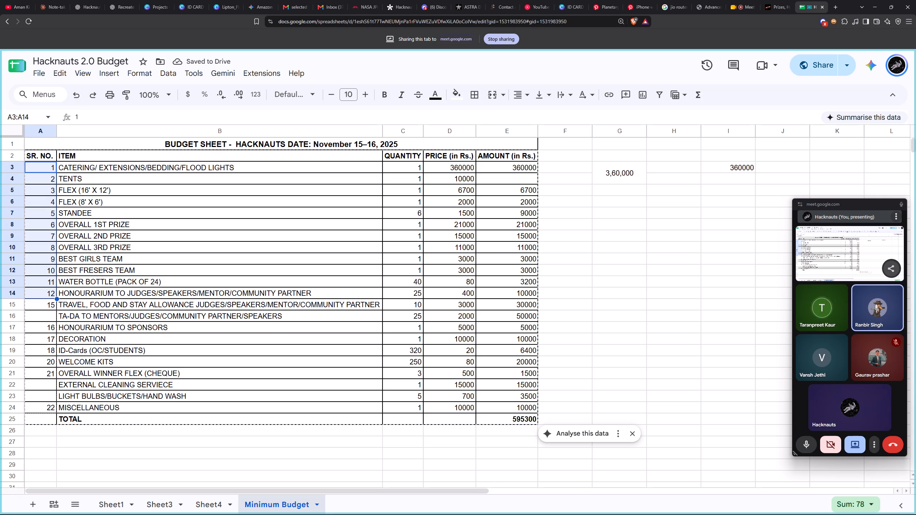
{"action": "left_click_drag", "start_coordinate": [53, 409], "coordinate": [53, 412]}
{"action": "left_click", "coordinate": [263, 475]}
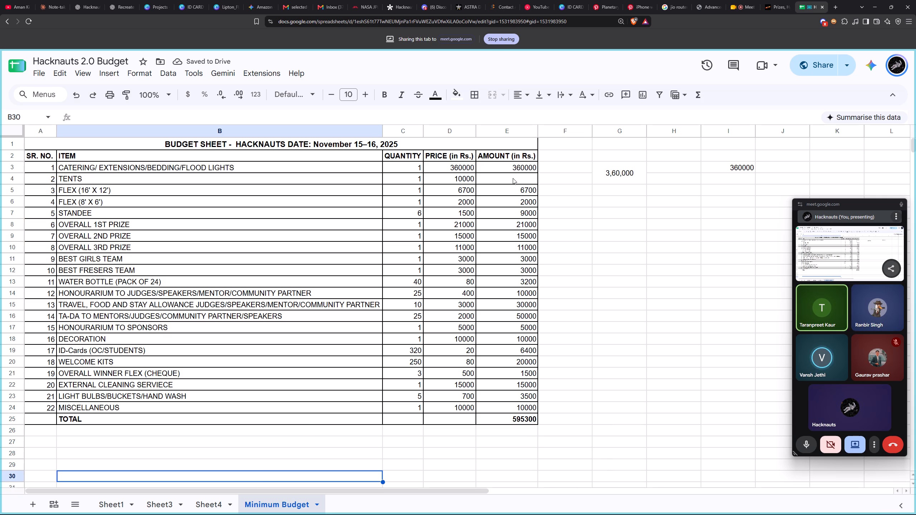
Clear the price of the TENTS item.
{"action": "left_click_drag", "start_coordinate": [11, 177], "coordinate": [365, 180]}
{"action": "left_click", "coordinate": [457, 183]}
{"action": "double_click", "coordinate": [459, 182]}
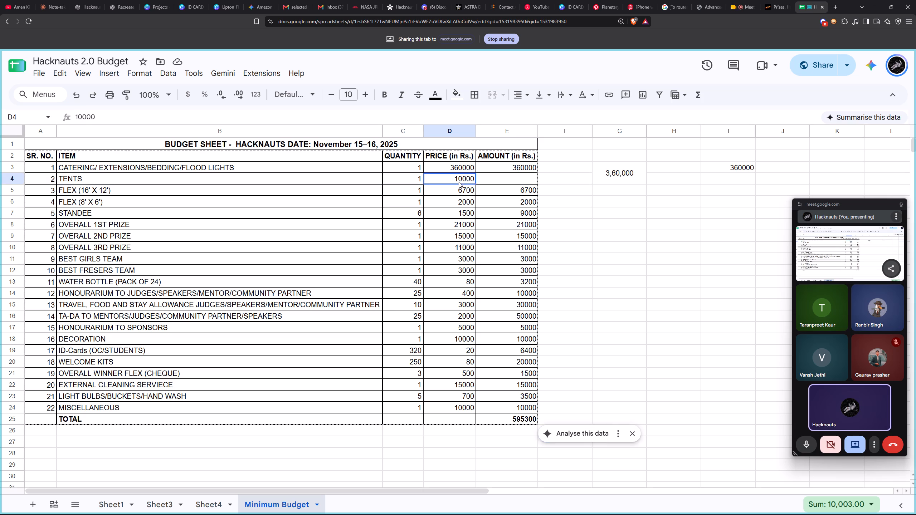
{"action": "left_click_drag", "start_coordinate": [473, 178], "coordinate": [303, 168]}
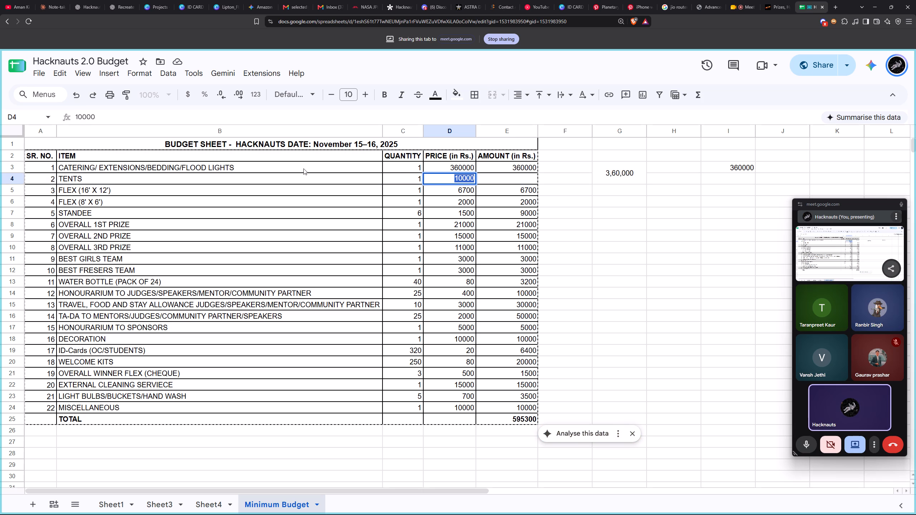
{"action": "left_click", "coordinate": [13, 178]}
{"action": "double_click", "coordinate": [462, 178]}
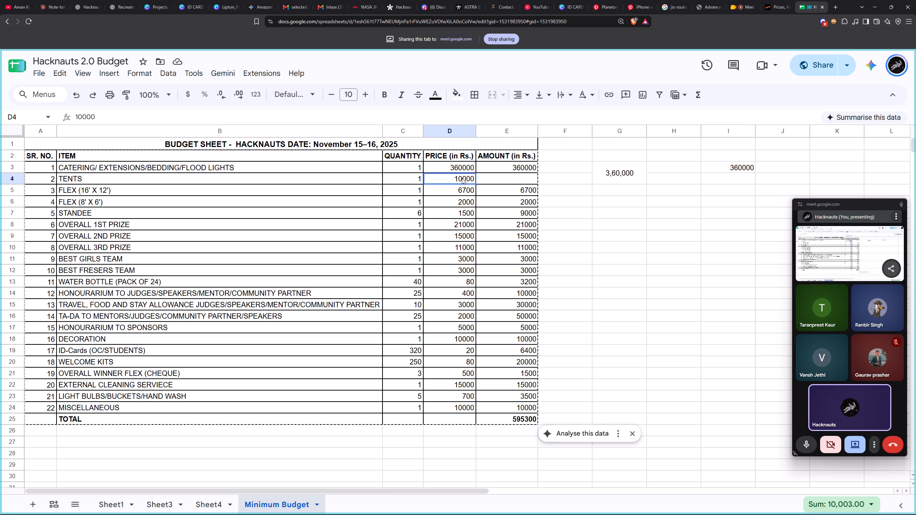
{"action": "left_click_drag", "start_coordinate": [447, 179], "coordinate": [496, 175]}
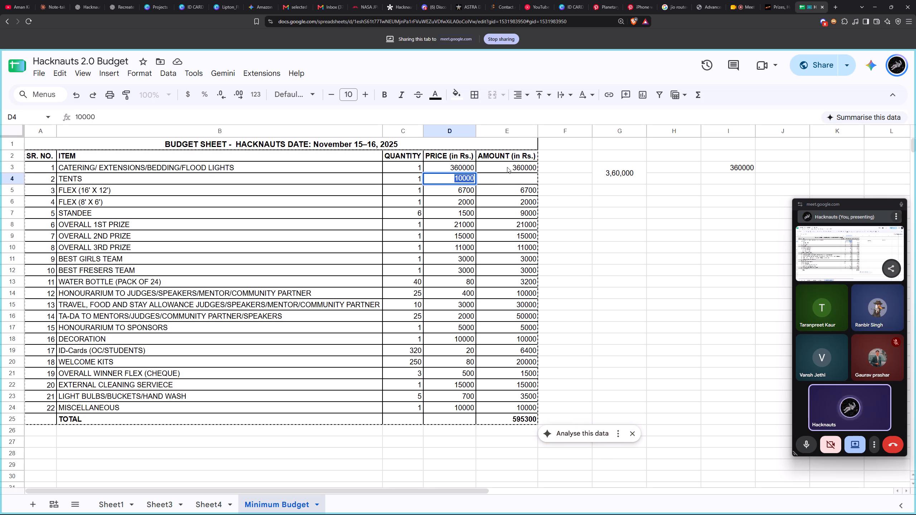
{"action": "key", "text": "BackSpace"}
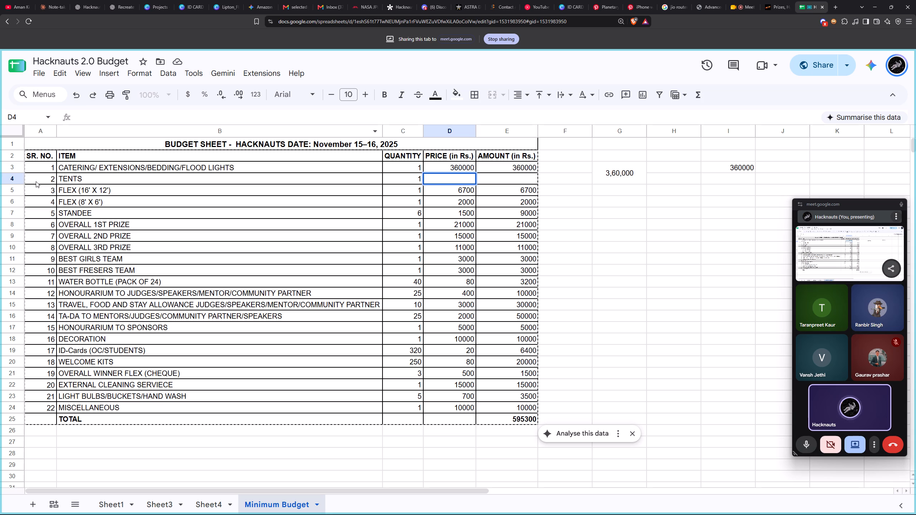
Clear the serial number and the item name from the TENTS row.
{"action": "double_click", "coordinate": [36, 181]}
{"action": "key", "text": "BackSpace"}
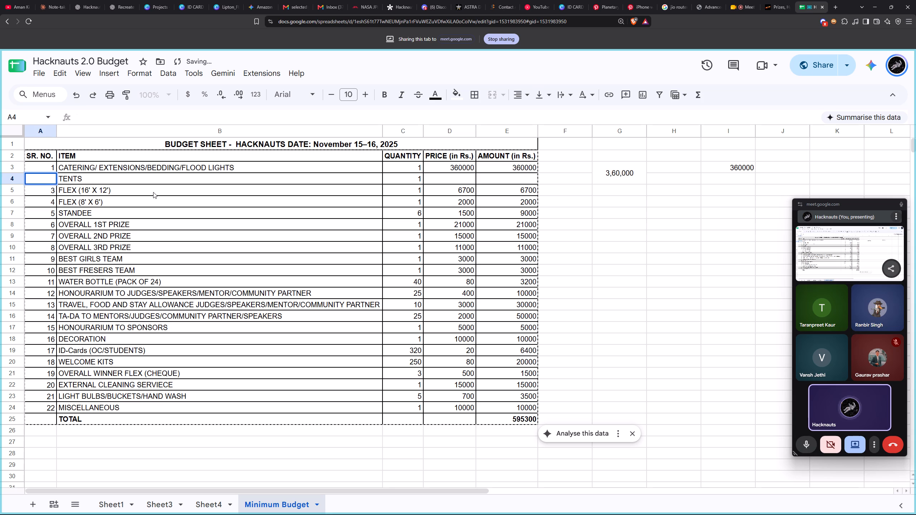
{"action": "double_click", "coordinate": [155, 181]}
{"action": "key", "text": "BackSpace"}
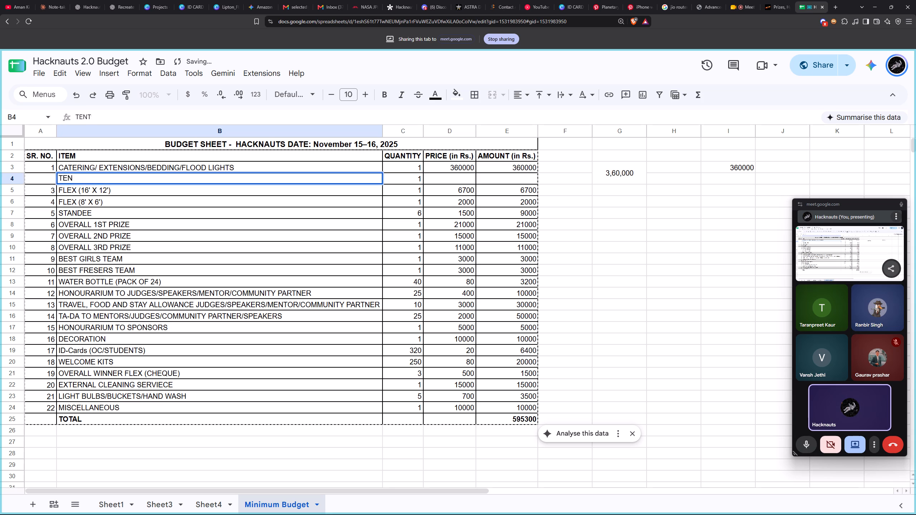
{"action": "key", "text": "BackSpace"}
{"action": "key", "text": "BackSpace"}
{"action": "key", "text": "BackSpace"}
{"action": "key", "text": "BackSpace"}
{"action": "key", "text": "BackSpace"}
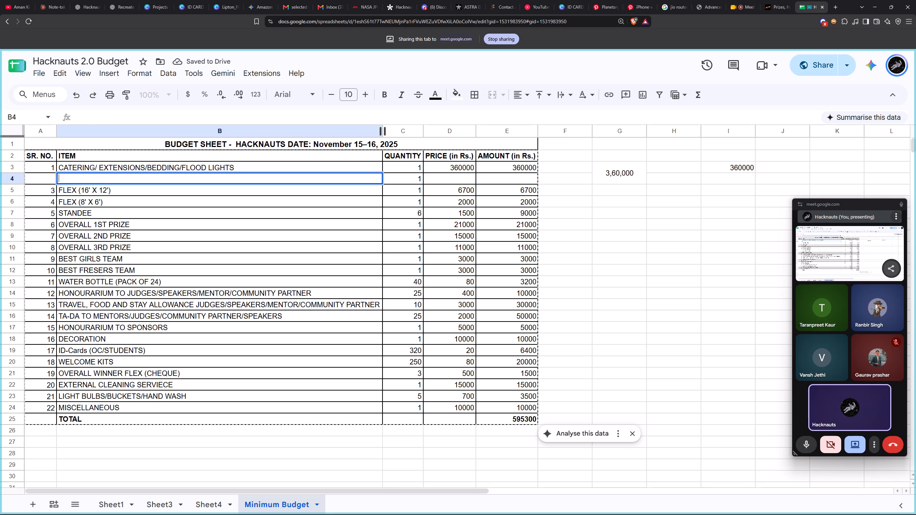
Clear the quantity in row 4, below the catering item.
{"action": "left_click", "coordinate": [422, 181]}
{"action": "left_click", "coordinate": [422, 178]}
{"action": "double_click", "coordinate": [420, 178]}
{"action": "left_click_drag", "start_coordinate": [420, 178], "coordinate": [406, 181]}
{"action": "key", "text": "BackSpace"}
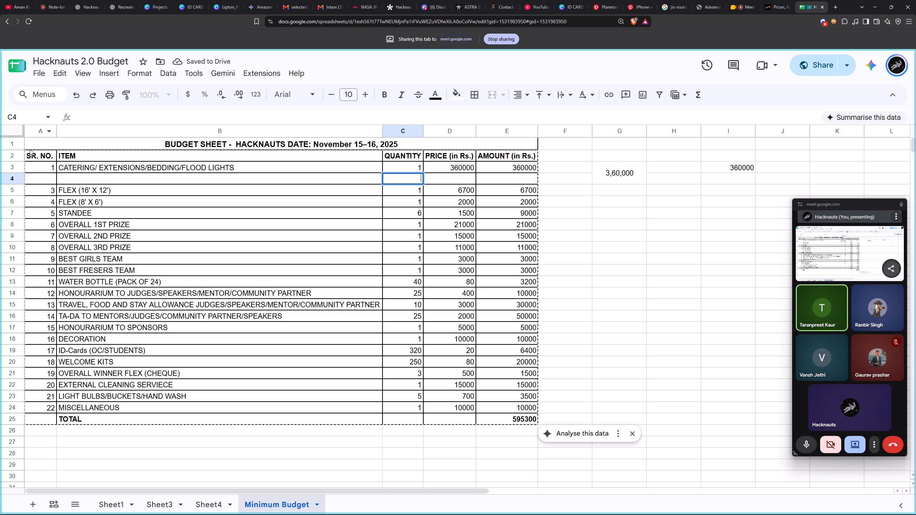
Select the entire emptied row 4 below the catering item.
{"action": "left_click", "coordinate": [13, 178]}
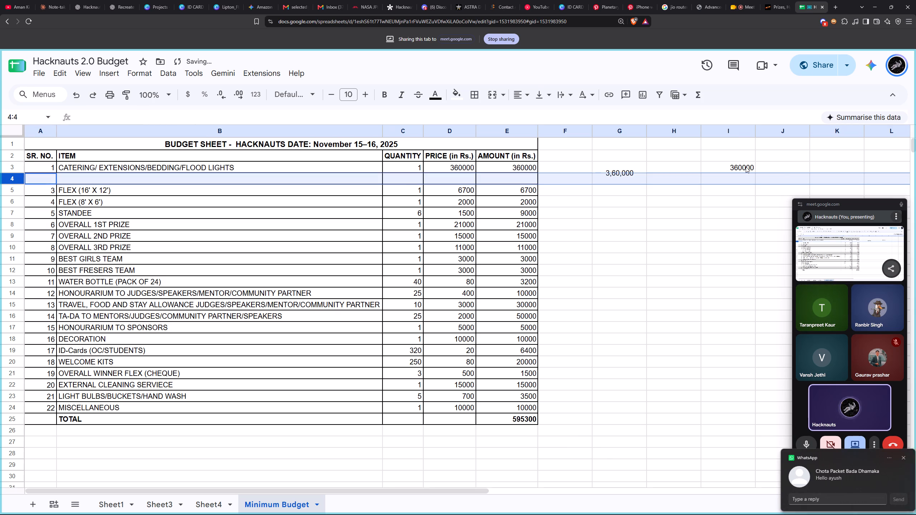
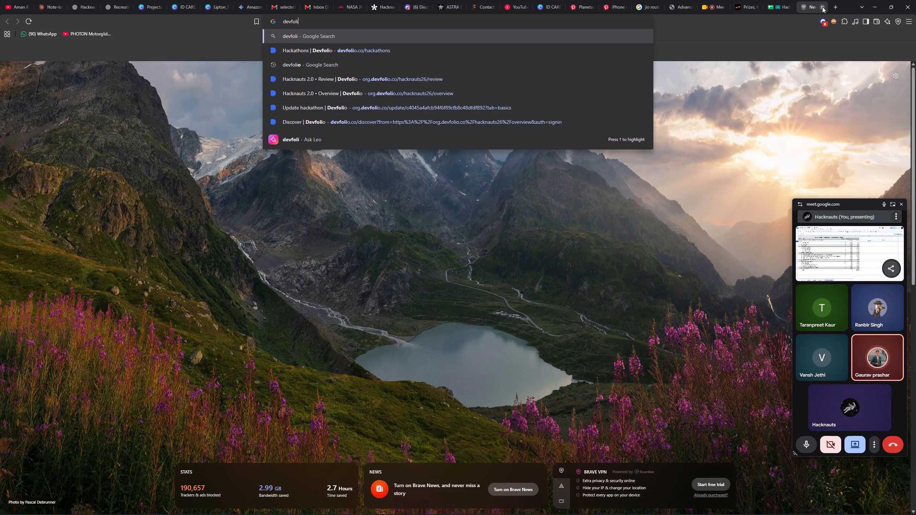
Close the unused new browser tab and delete the emptied row 4 below the catering item.
{"action": "left_click", "coordinate": [822, 6]}
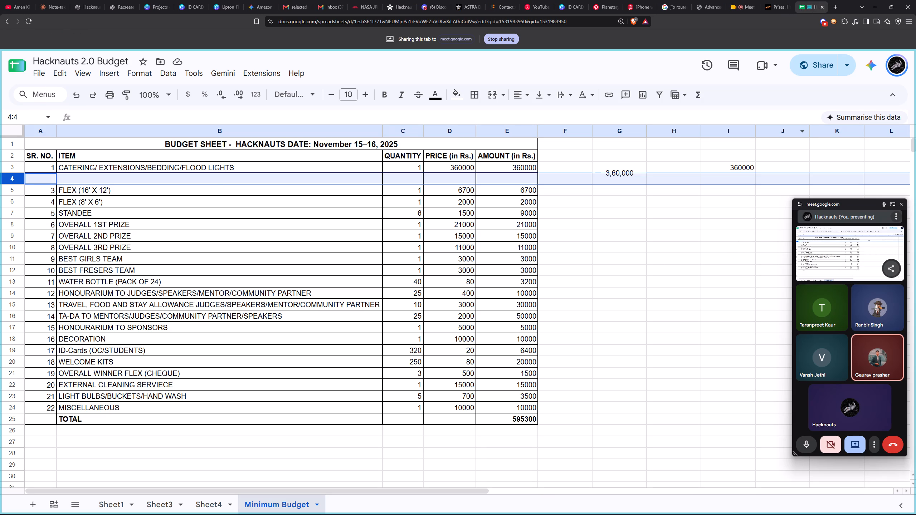
{"action": "right_click", "coordinate": [16, 178]}
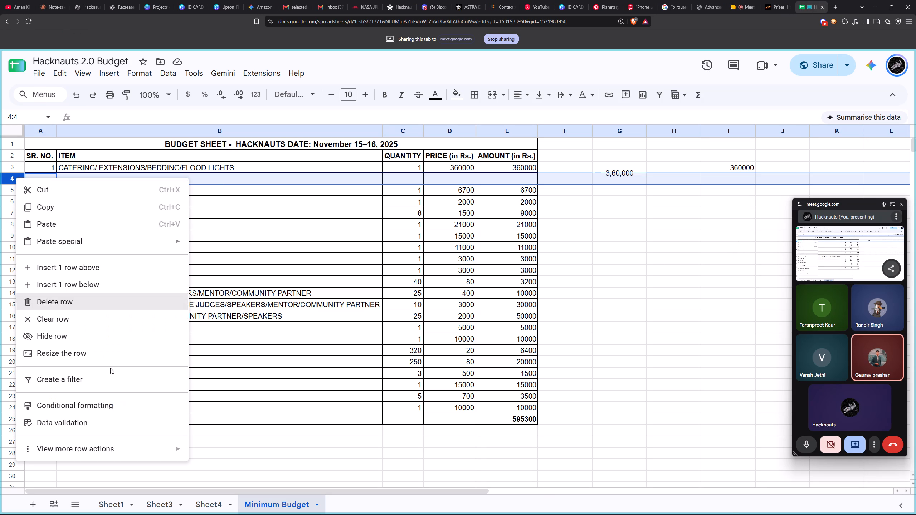
{"action": "left_click", "coordinate": [97, 309]}
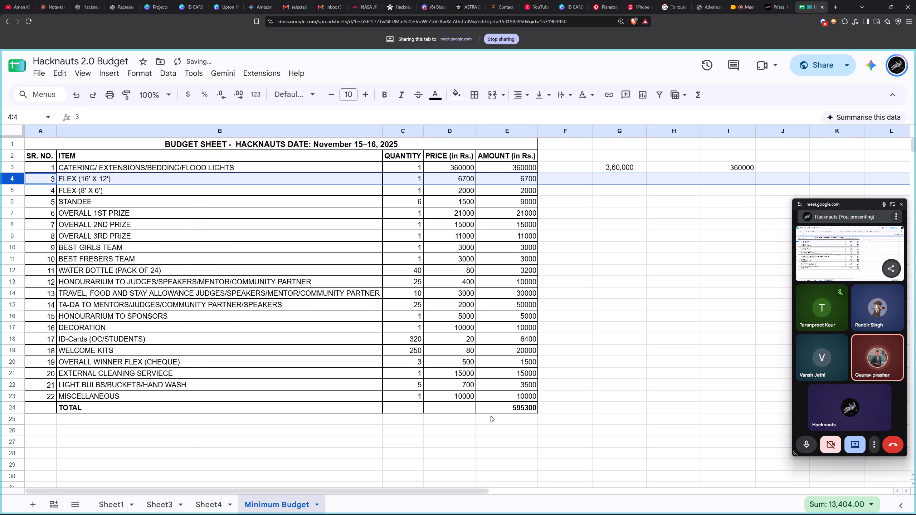
Check the amounts in the AMOUNT column and the range used by the TOTAL formula in cell E24.
{"action": "left_click_drag", "start_coordinate": [526, 167], "coordinate": [525, 396]}
{"action": "triple_click", "coordinate": [528, 404]}
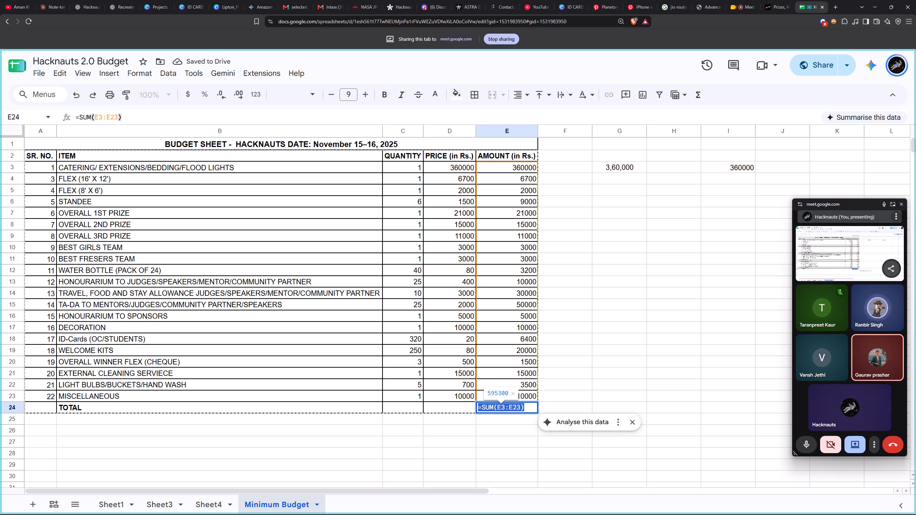
{"action": "left_click", "coordinate": [516, 430]}
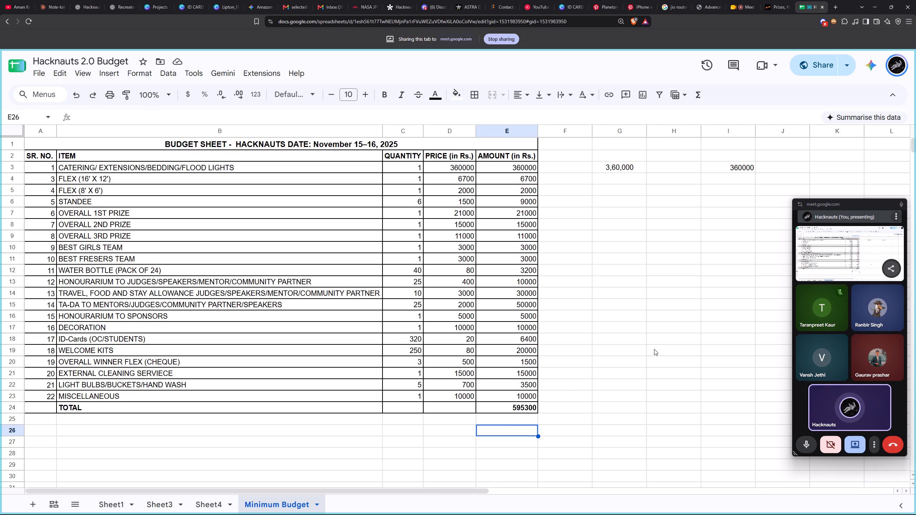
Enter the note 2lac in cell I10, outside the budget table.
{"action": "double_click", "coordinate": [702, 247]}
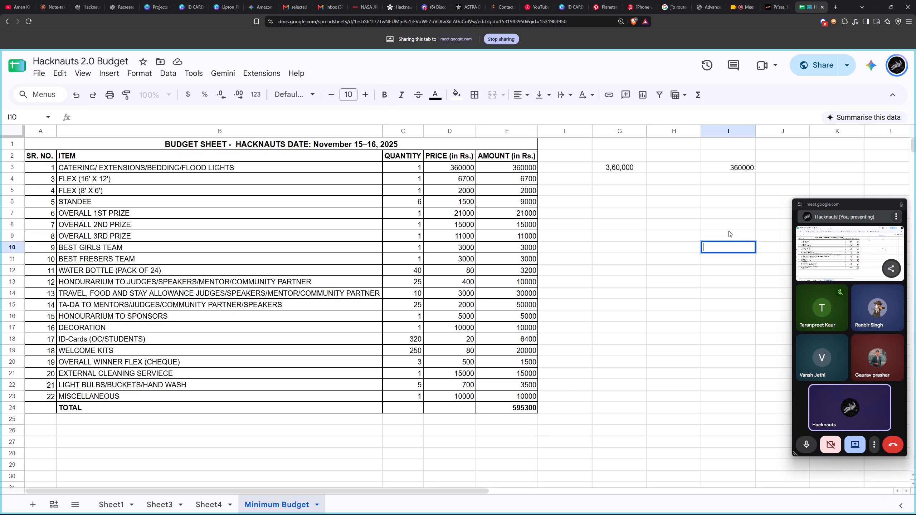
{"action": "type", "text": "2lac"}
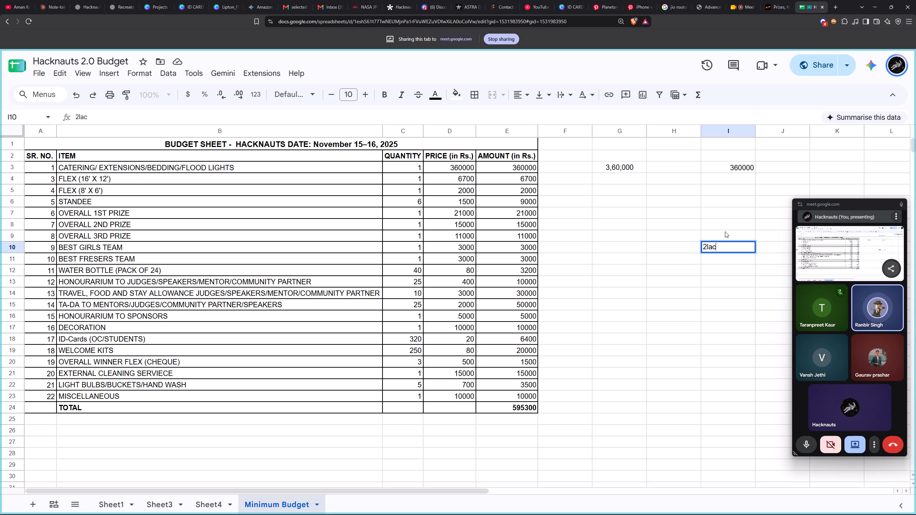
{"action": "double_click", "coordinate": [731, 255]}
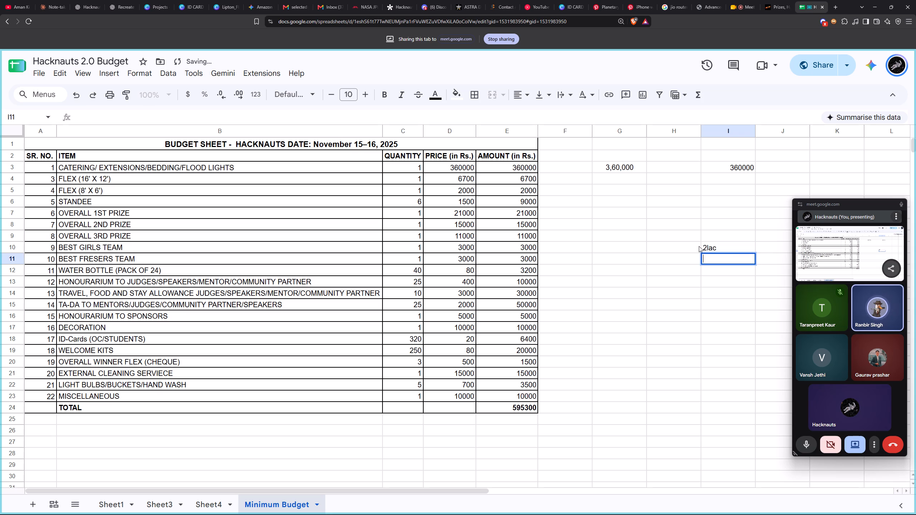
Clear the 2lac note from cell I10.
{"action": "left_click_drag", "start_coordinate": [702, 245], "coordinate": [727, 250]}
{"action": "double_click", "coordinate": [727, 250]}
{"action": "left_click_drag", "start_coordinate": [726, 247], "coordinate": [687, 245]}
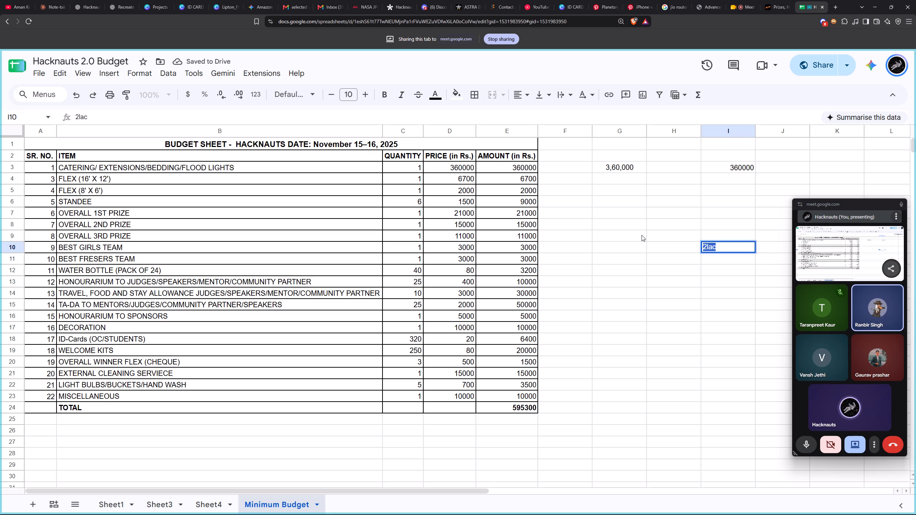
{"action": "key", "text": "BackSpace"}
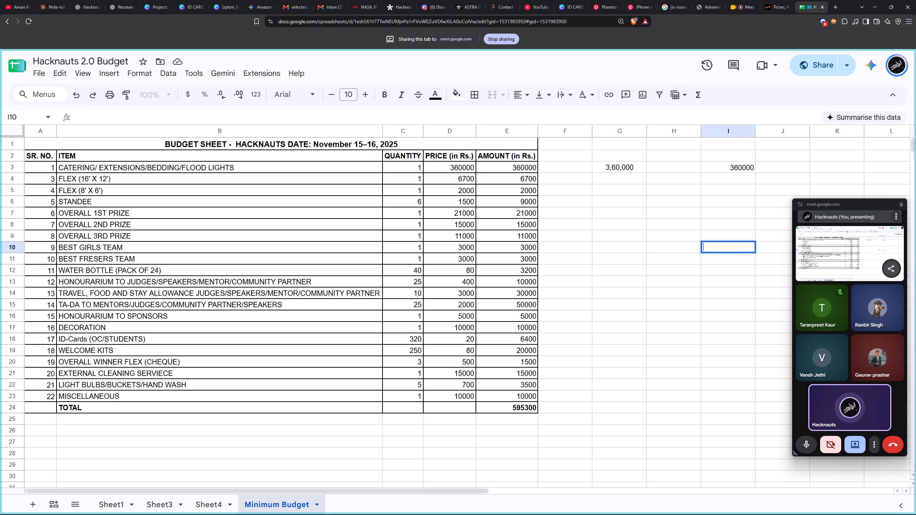